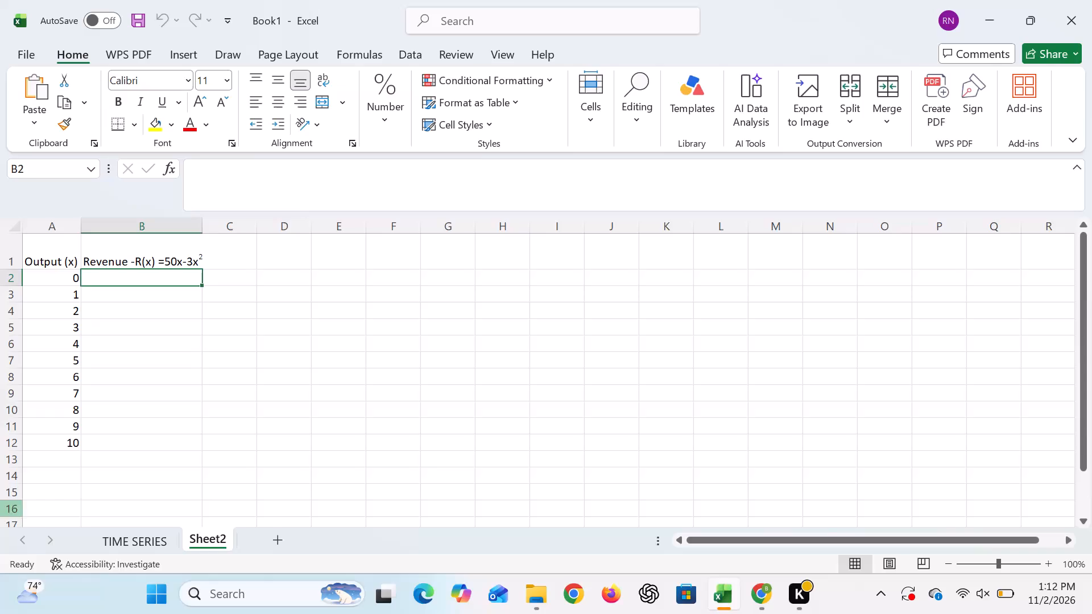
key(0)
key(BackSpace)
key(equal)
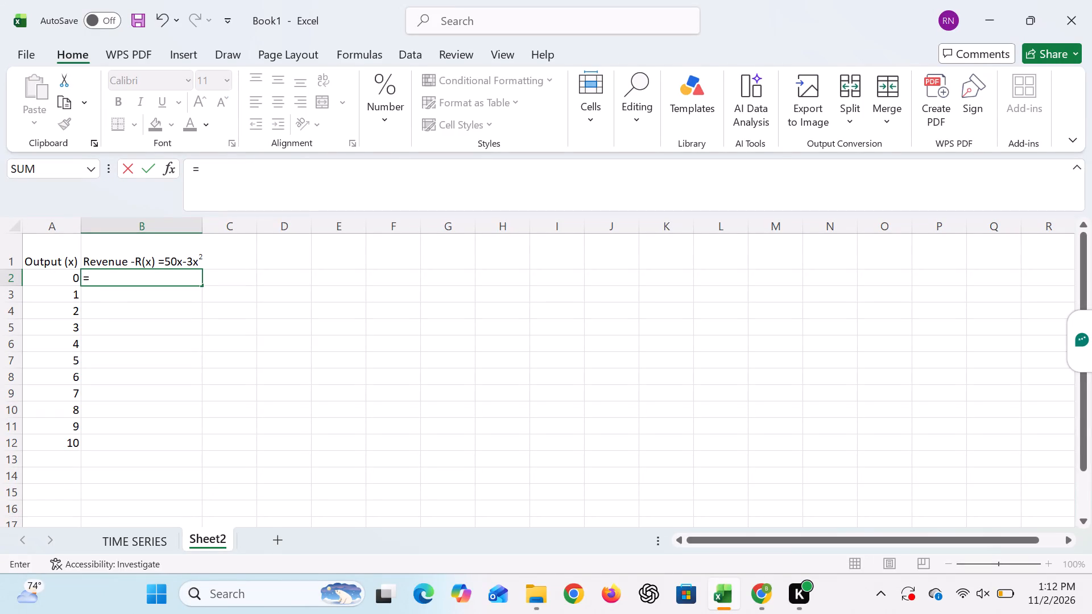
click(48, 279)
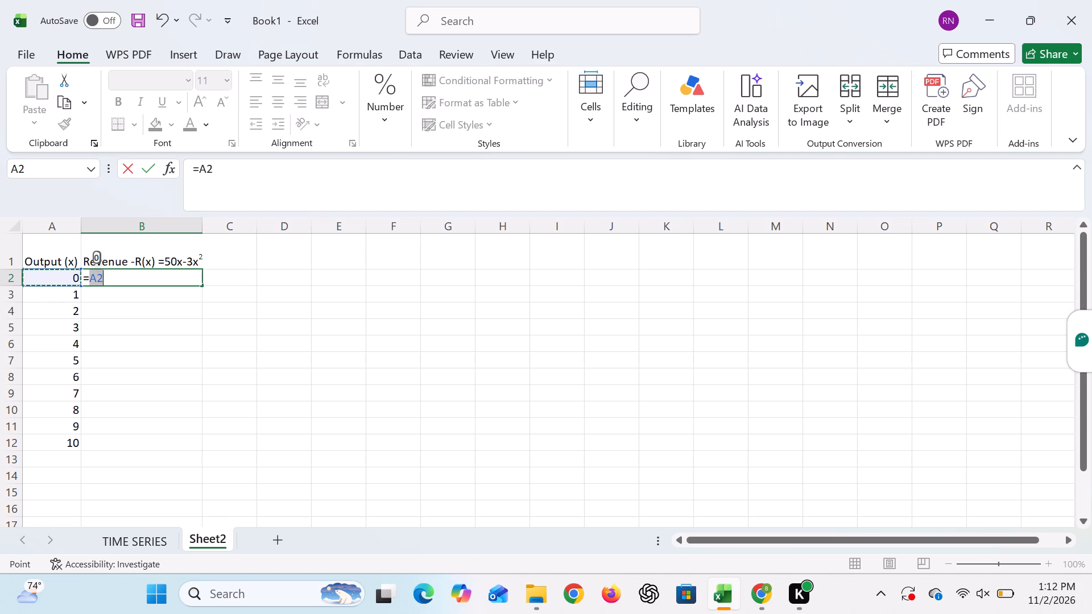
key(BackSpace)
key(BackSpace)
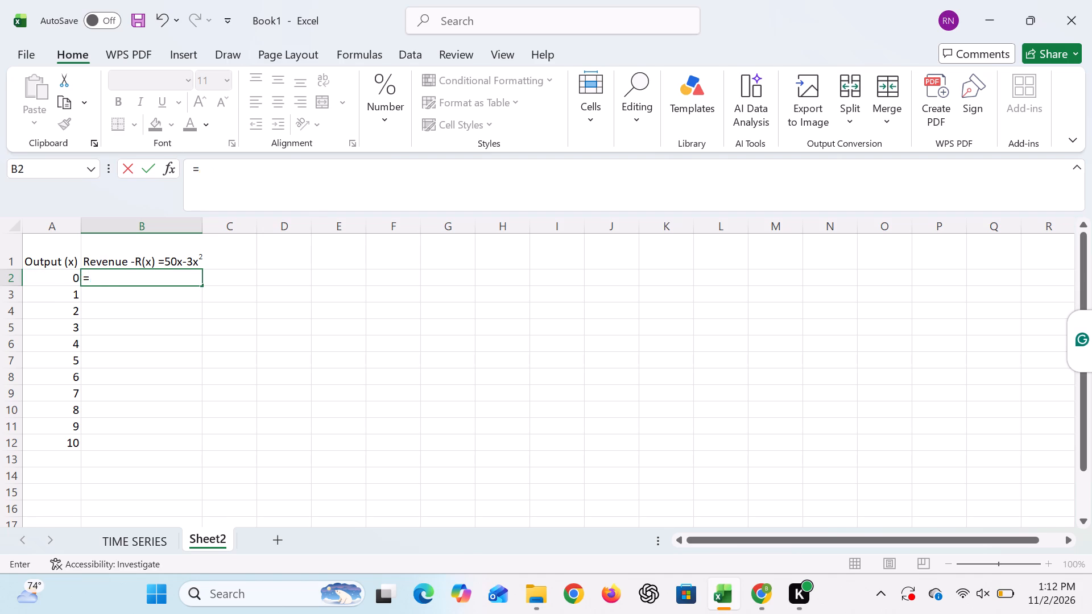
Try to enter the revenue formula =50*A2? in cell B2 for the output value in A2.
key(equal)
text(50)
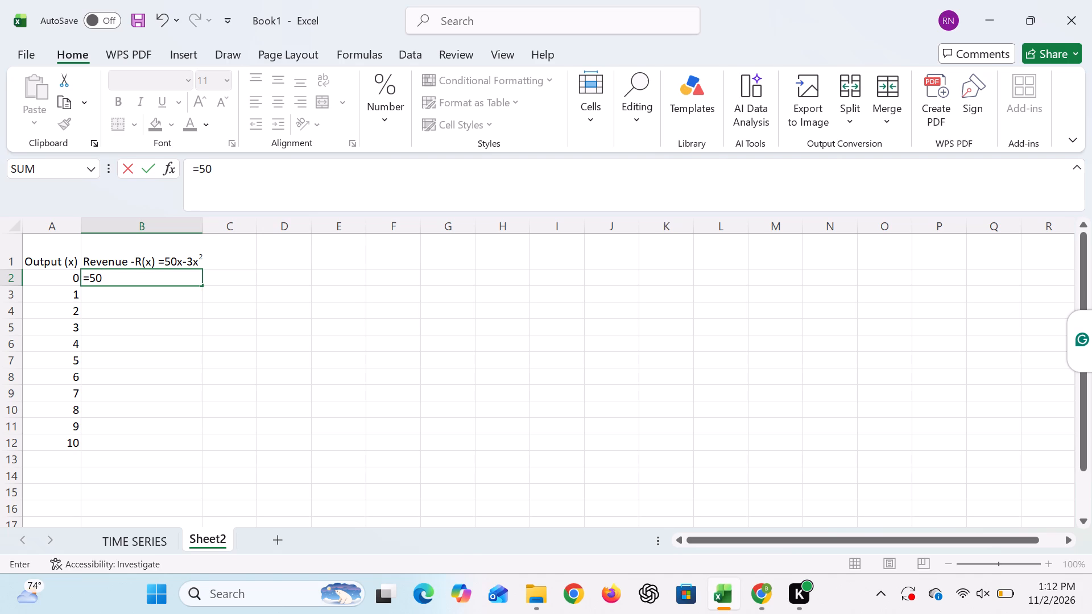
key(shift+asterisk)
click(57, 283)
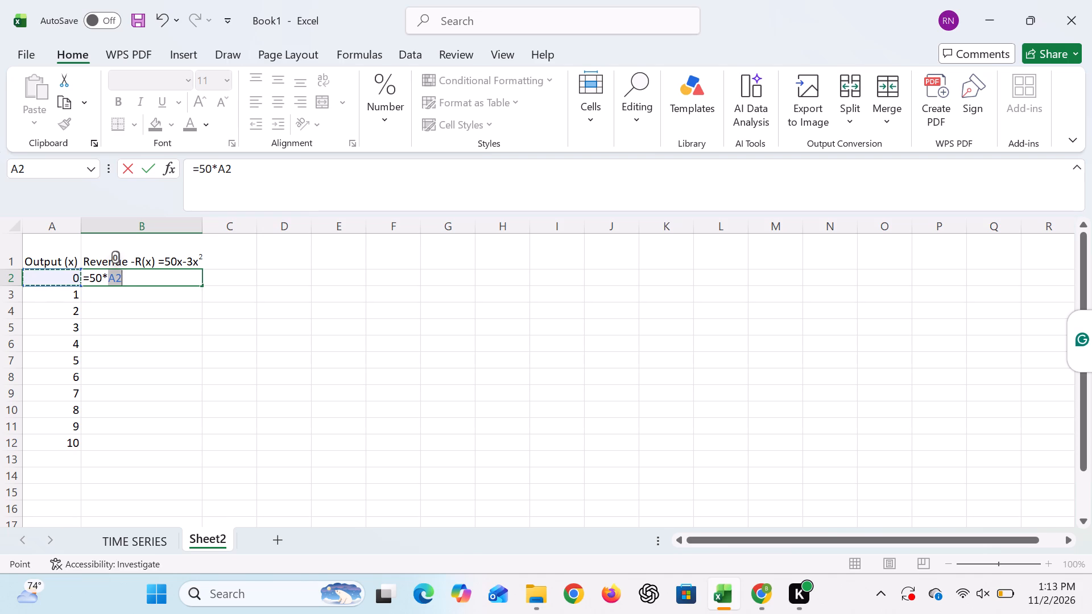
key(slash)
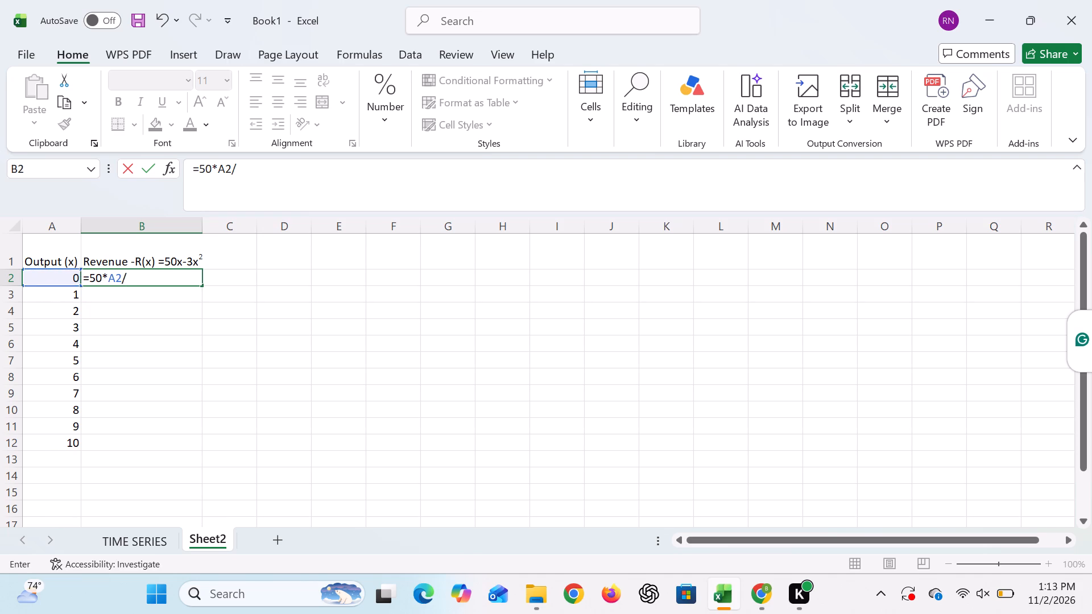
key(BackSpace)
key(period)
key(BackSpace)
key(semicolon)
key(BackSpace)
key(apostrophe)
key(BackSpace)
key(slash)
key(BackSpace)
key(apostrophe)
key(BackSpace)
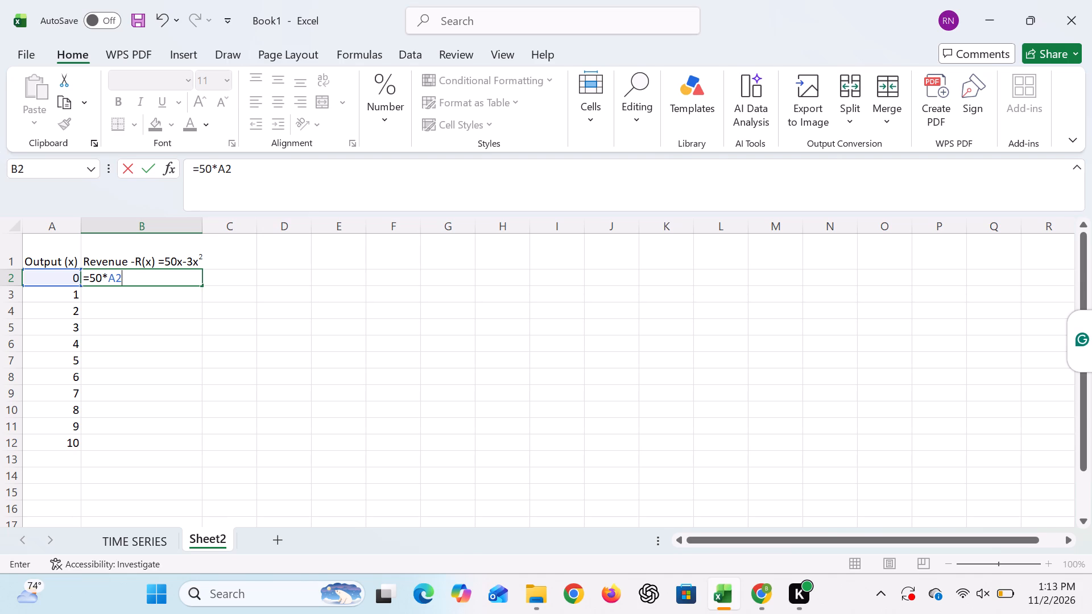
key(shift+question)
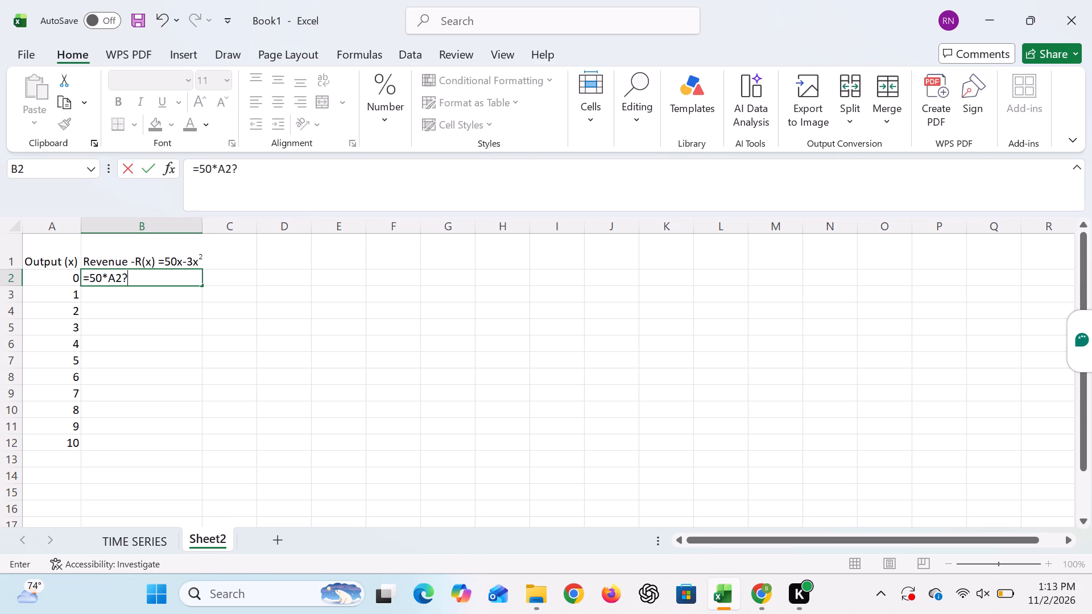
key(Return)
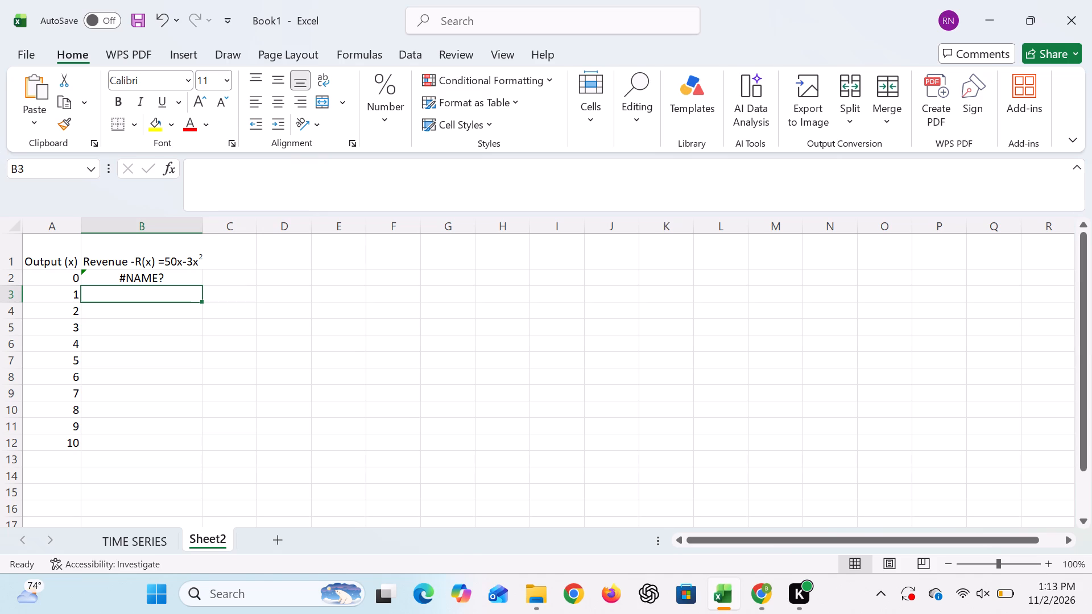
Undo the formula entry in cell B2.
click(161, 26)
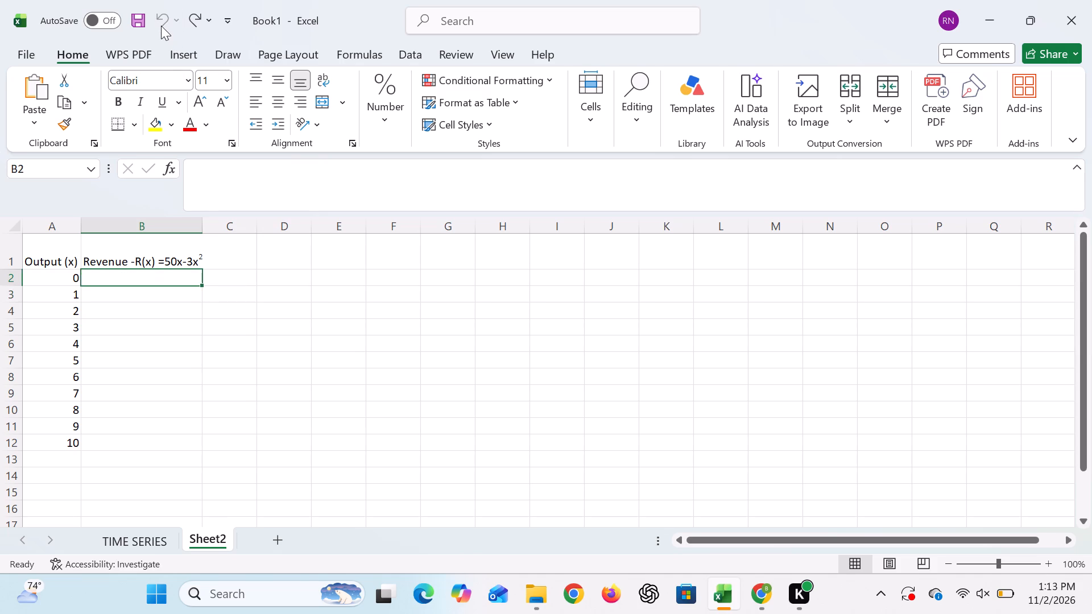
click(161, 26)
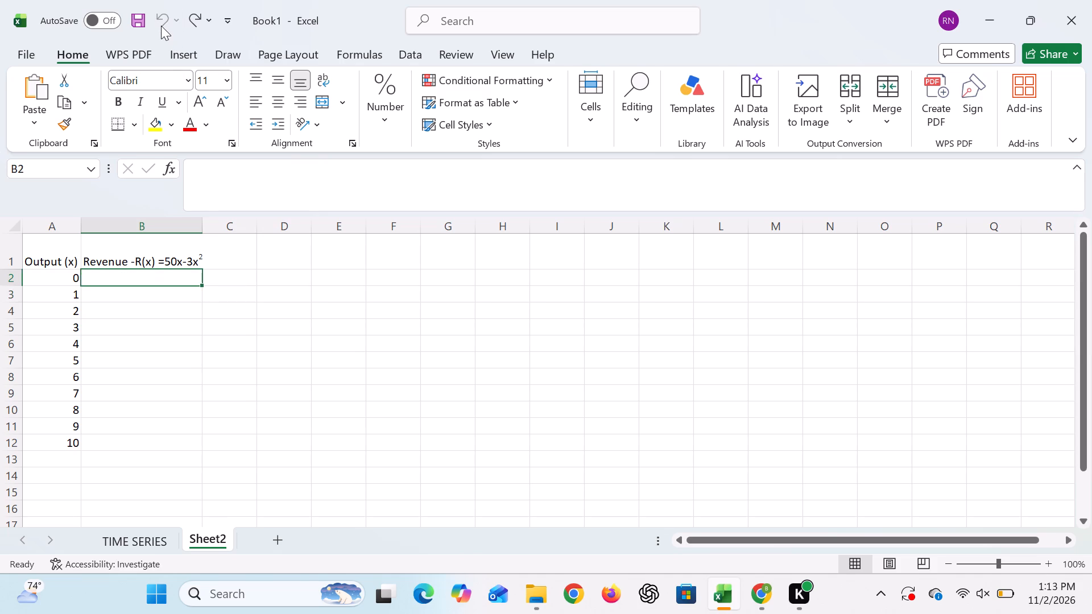
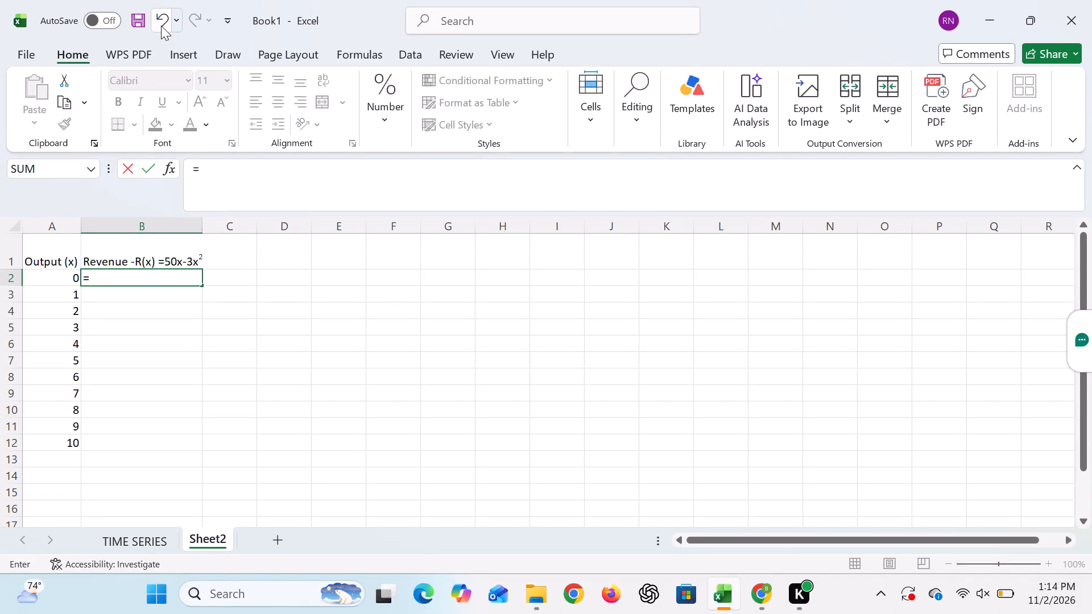
Start the revenue formula in cell B2 with 50 multiplied by the output value in A2.
text(50)
key(shift+asterisk)
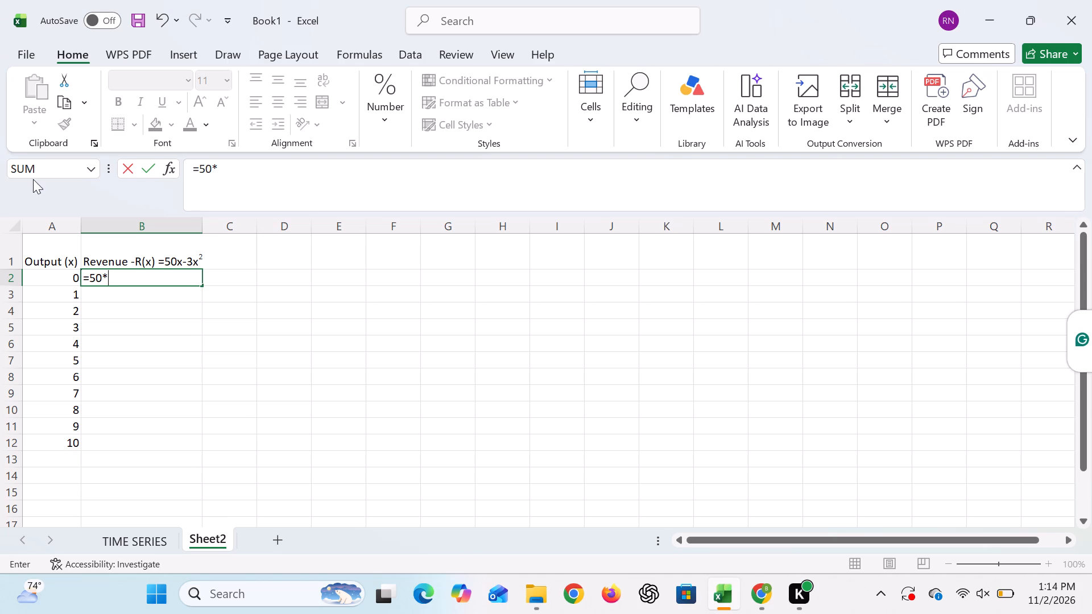
click(58, 280)
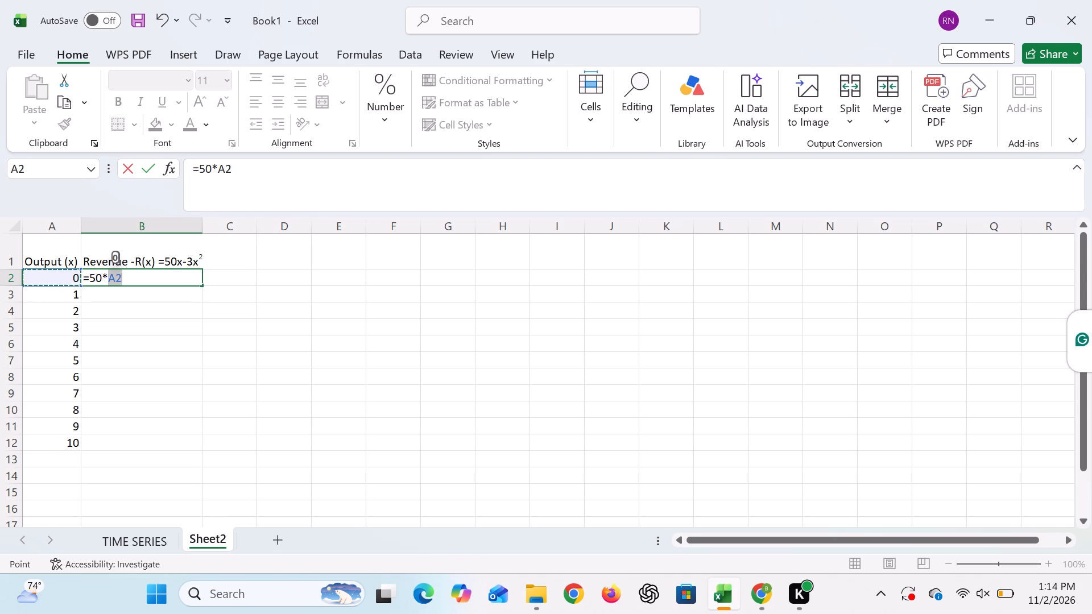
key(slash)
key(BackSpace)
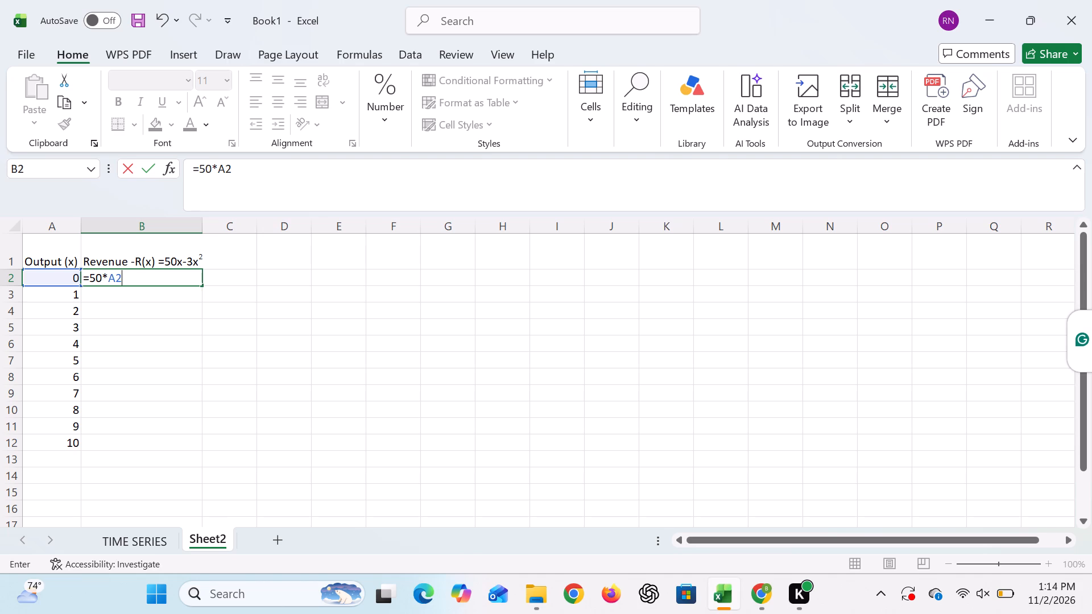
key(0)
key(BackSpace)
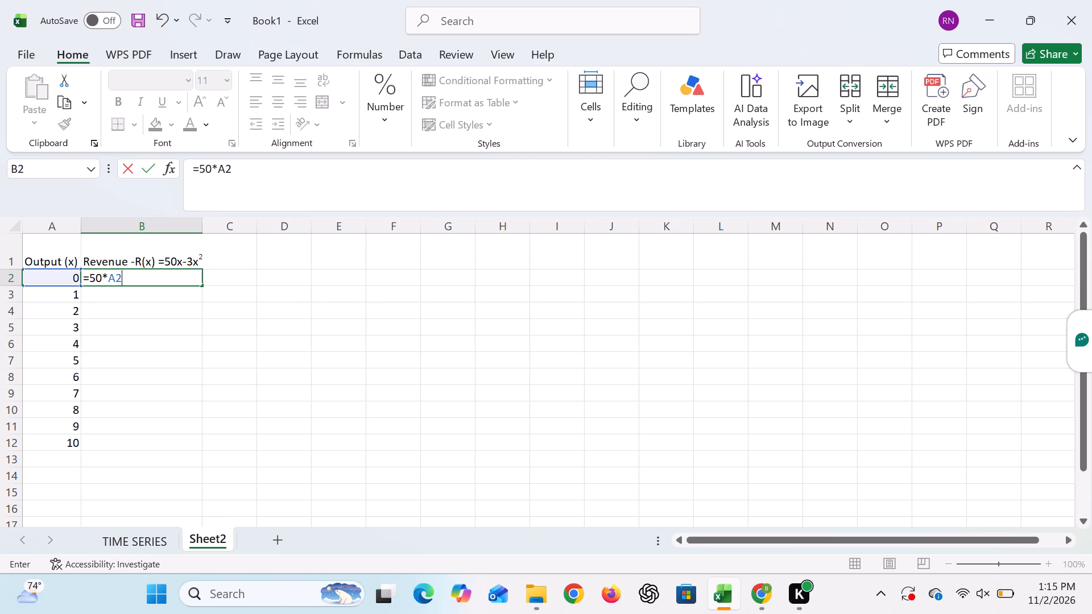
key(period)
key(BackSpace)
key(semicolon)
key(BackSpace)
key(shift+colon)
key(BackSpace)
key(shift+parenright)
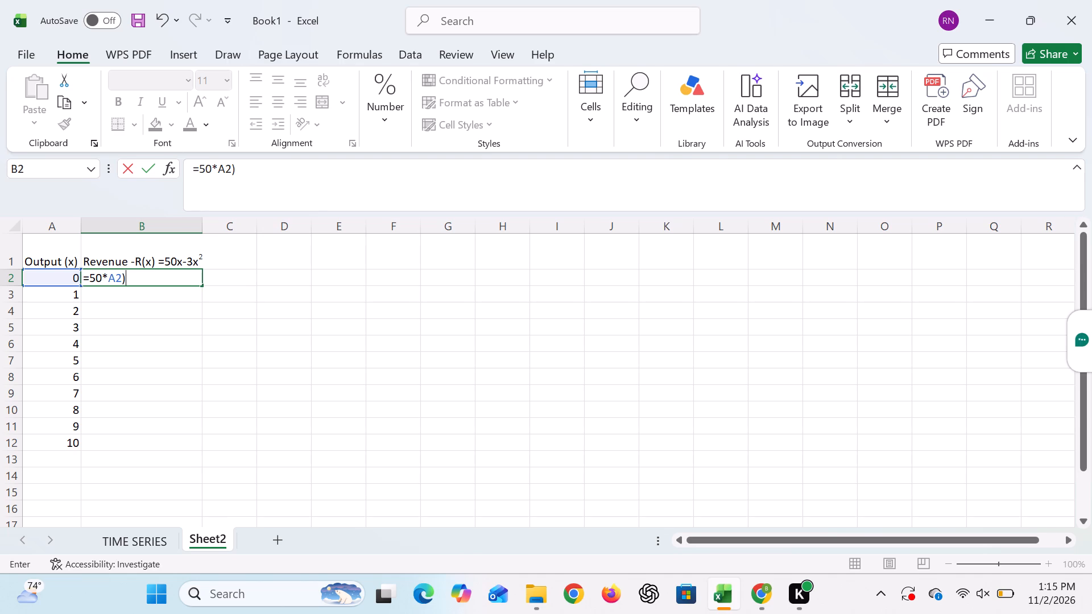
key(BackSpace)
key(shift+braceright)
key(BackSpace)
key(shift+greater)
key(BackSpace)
Complete the B2 revenue formula by subtracting three times A2 squared, making it =50*A2-(3*A2^2).
key(minus)
key(8)
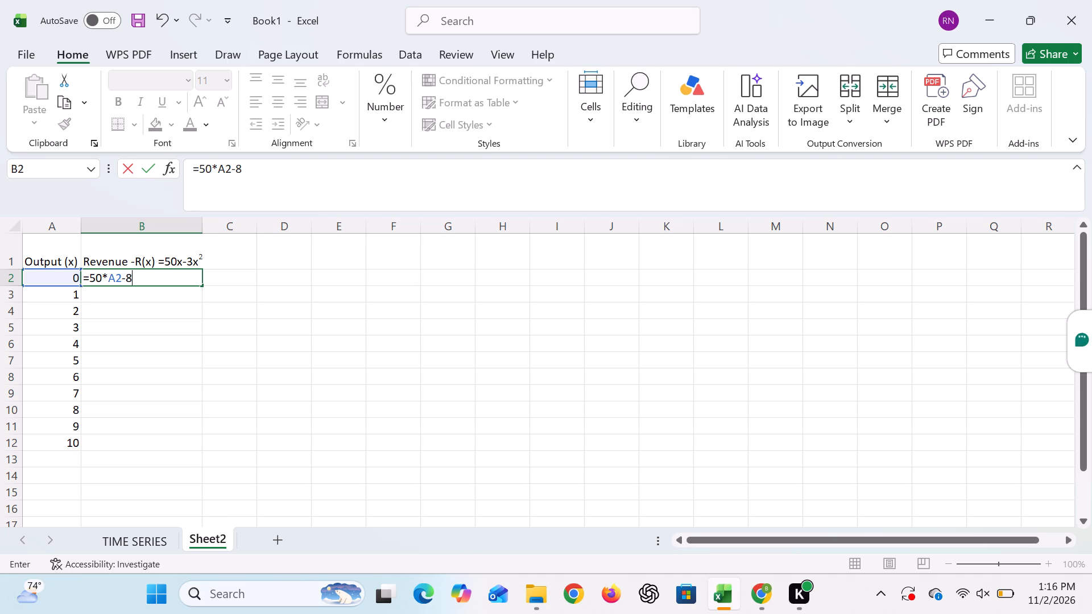
key(BackSpace)
key(shift+parenleft)
key(3)
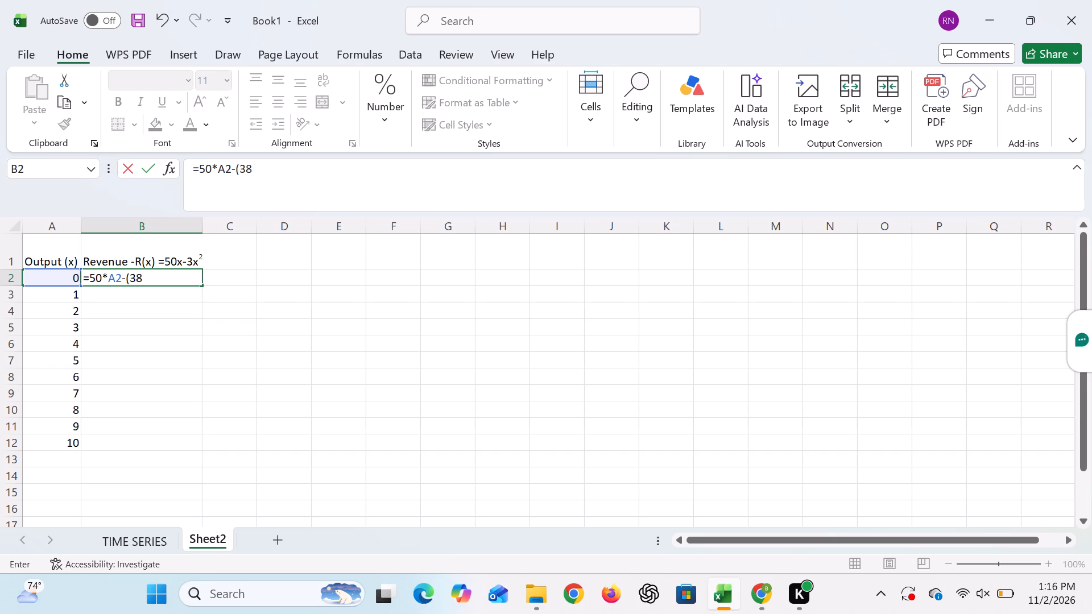
key(BackSpace)
key(shift+asterisk)
click(60, 279)
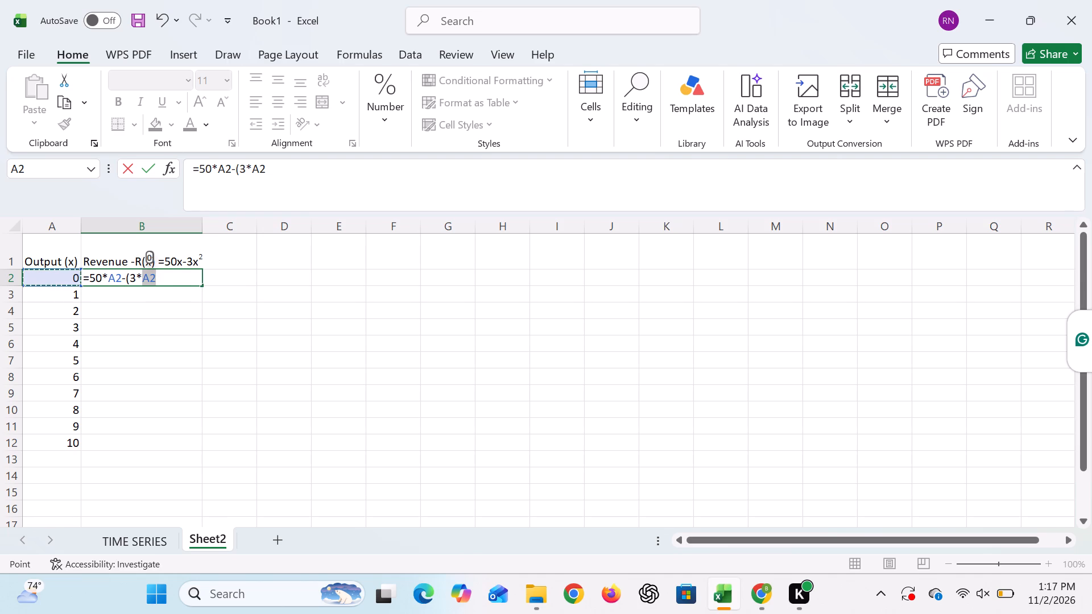
key(shift+asciicircum)
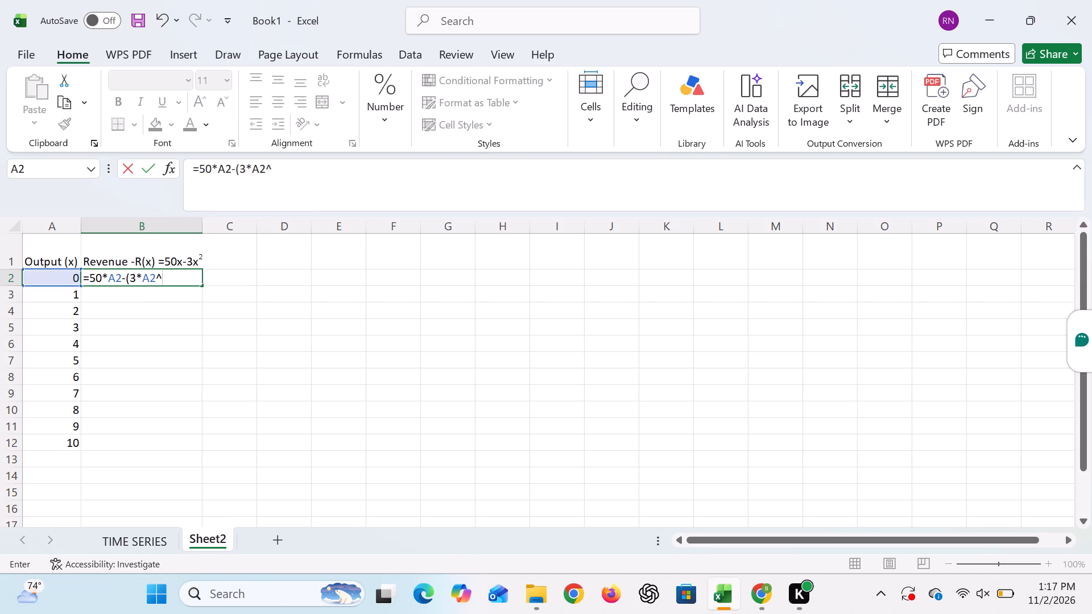
key(2)
key(shift+parenleft)
key(shift+BackSpace)
key(shift+parenright)
key(Return)
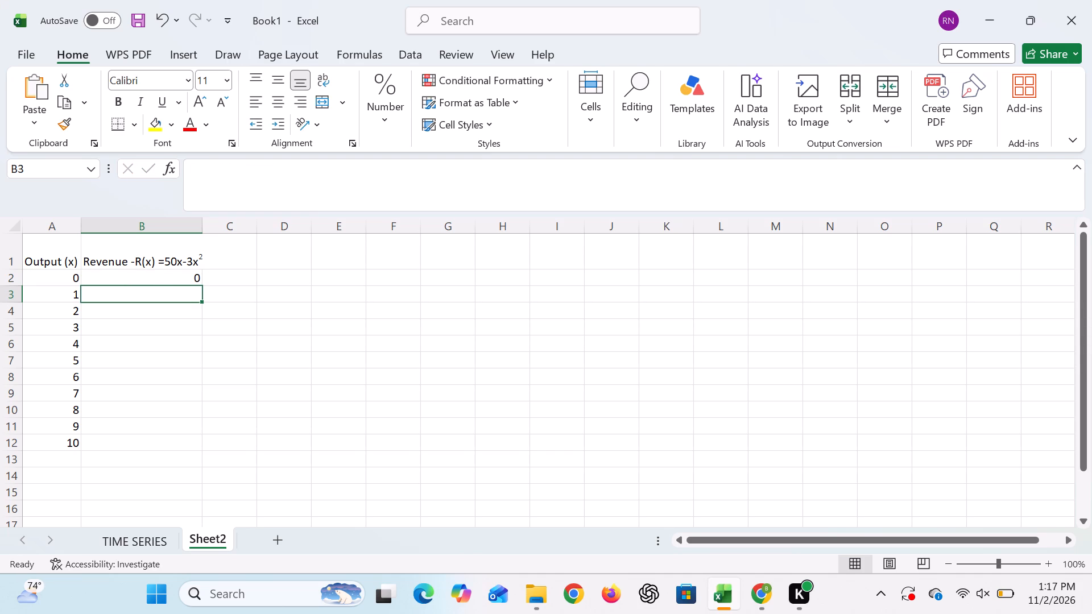
Fill the revenue formula from B2 down to B12 for all output values.
click(164, 279)
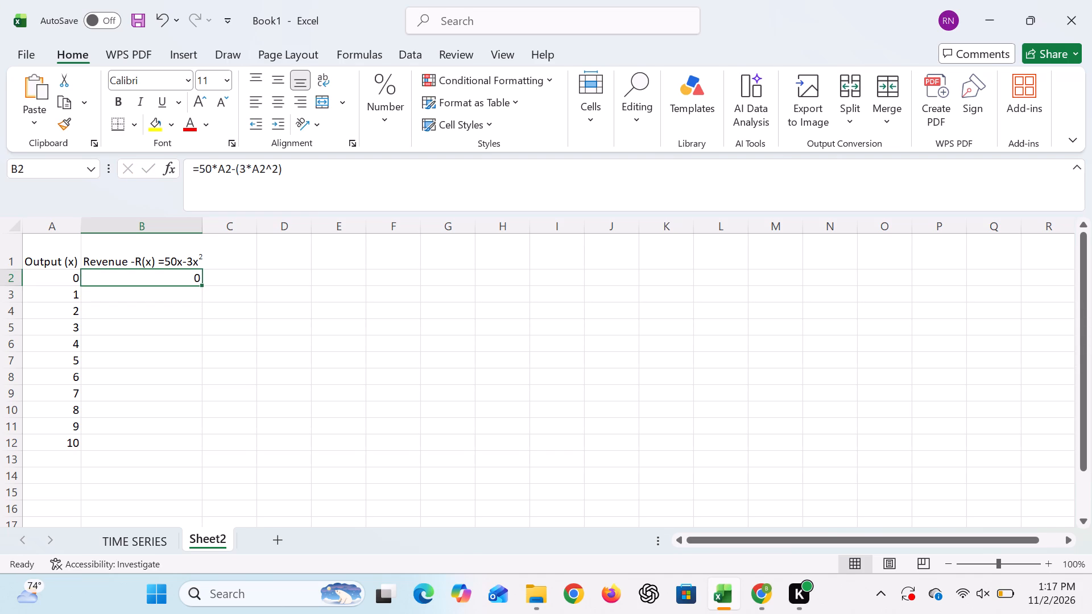
double_click(203, 287)
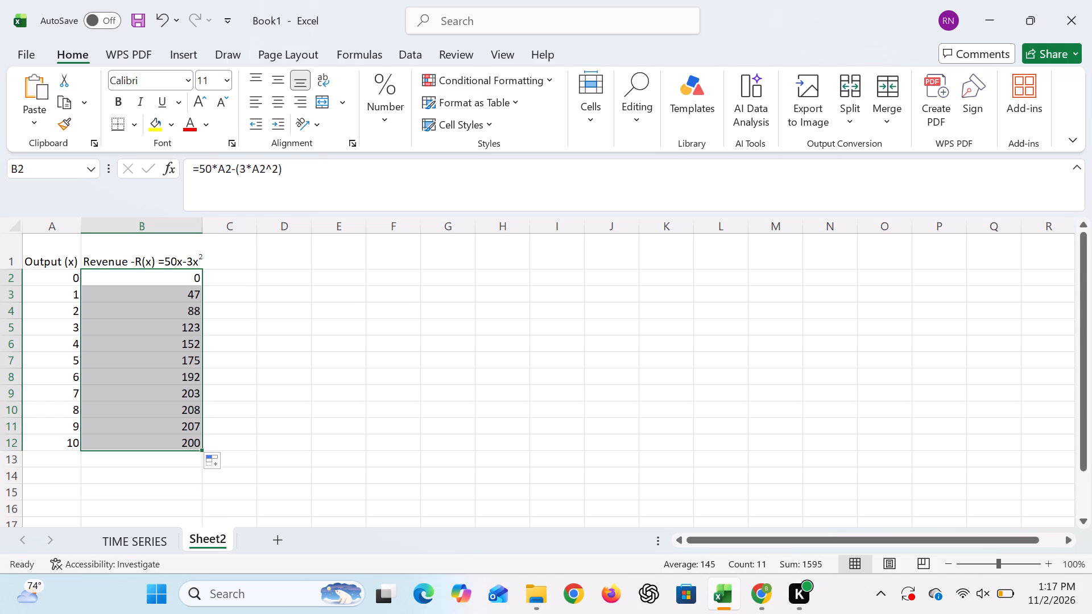
click(269, 261)
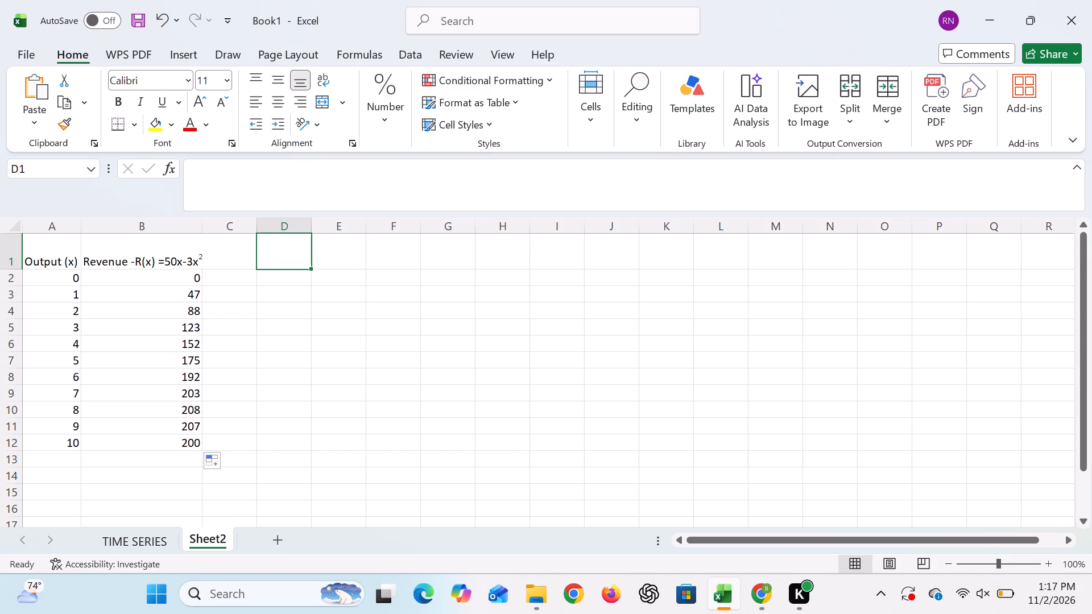
Widen column B so it extends well beyond the Revenue header text.
double_click(201, 229)
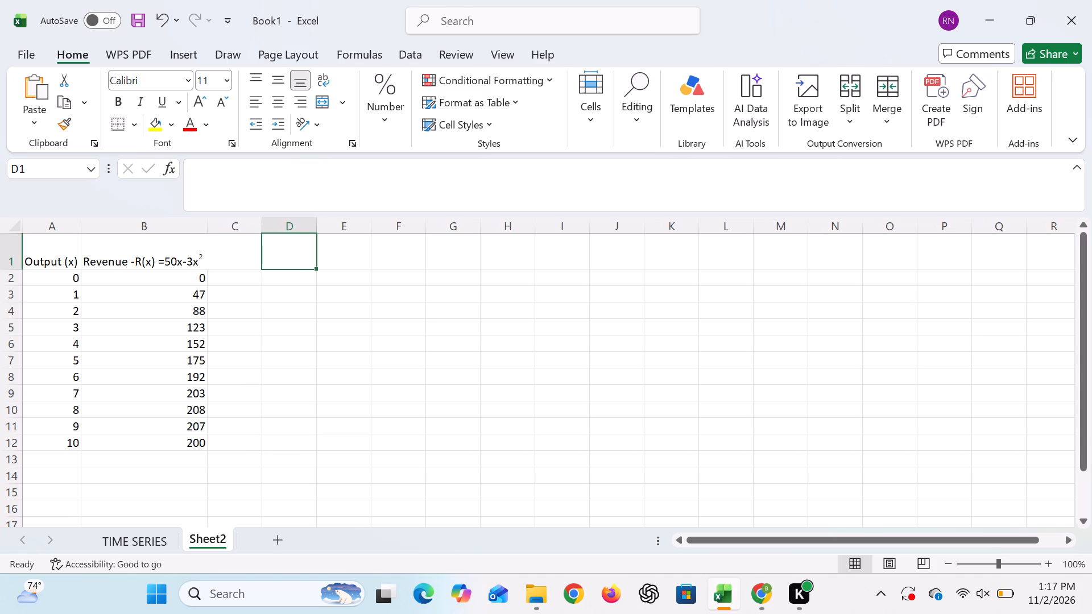
double_click(201, 229)
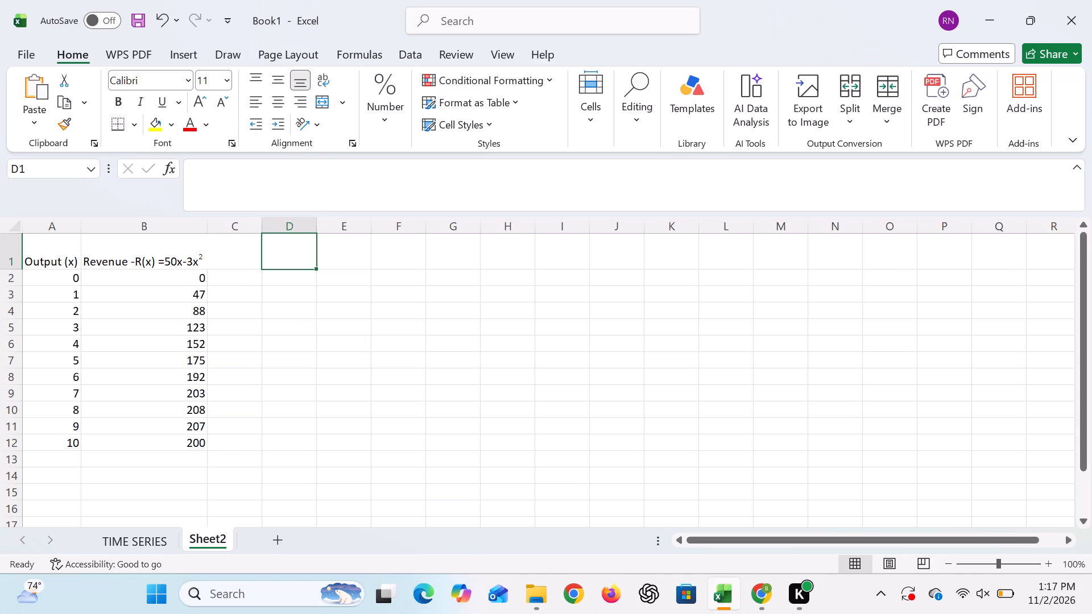
double_click(209, 229)
drag(209, 229, 264, 245)
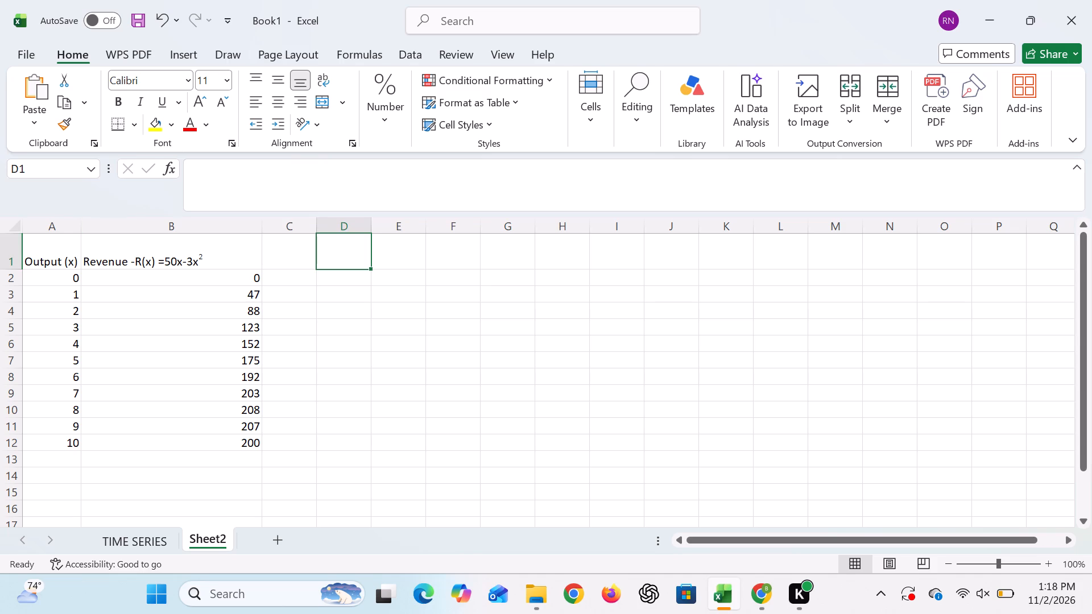
Reduce the height of header row 1 so it fits the header text more closely.
drag(19, 265, 20, 250)
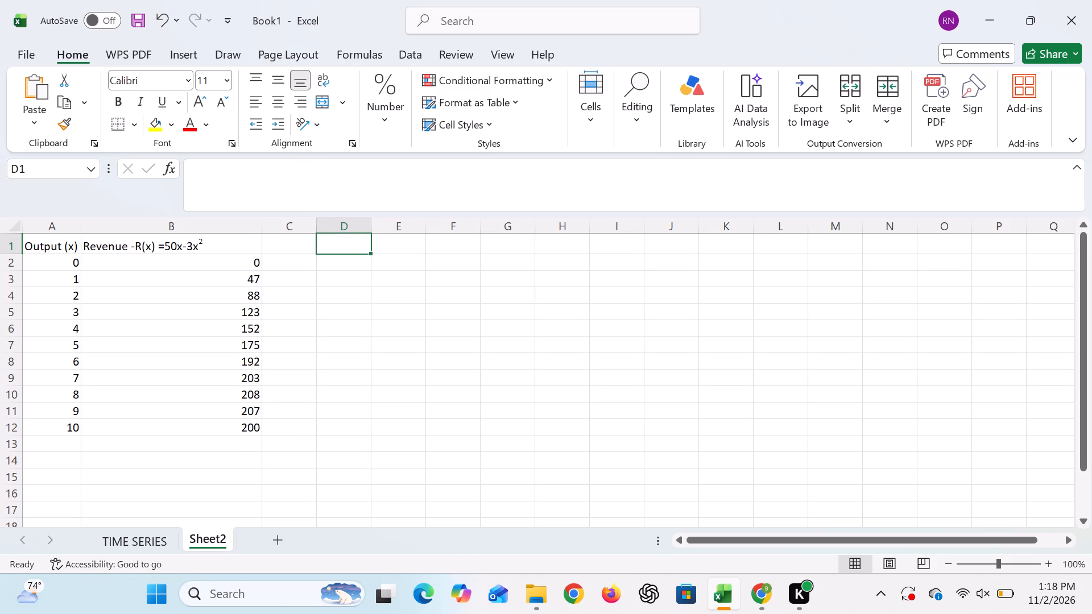
Select the empty header cell C1 next to the Revenue column.
click(278, 246)
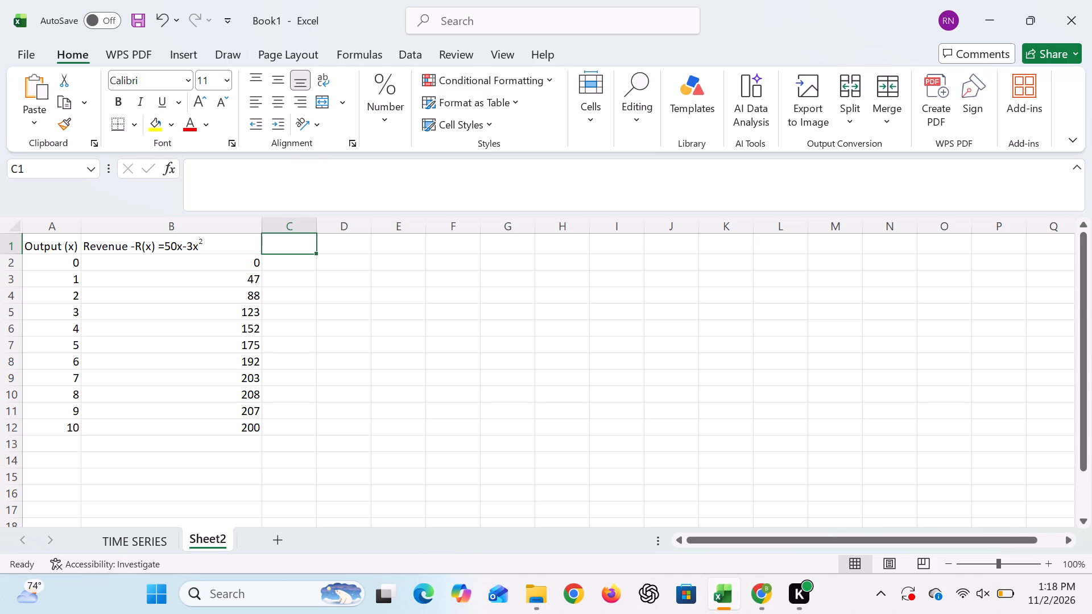
click(234, 278)
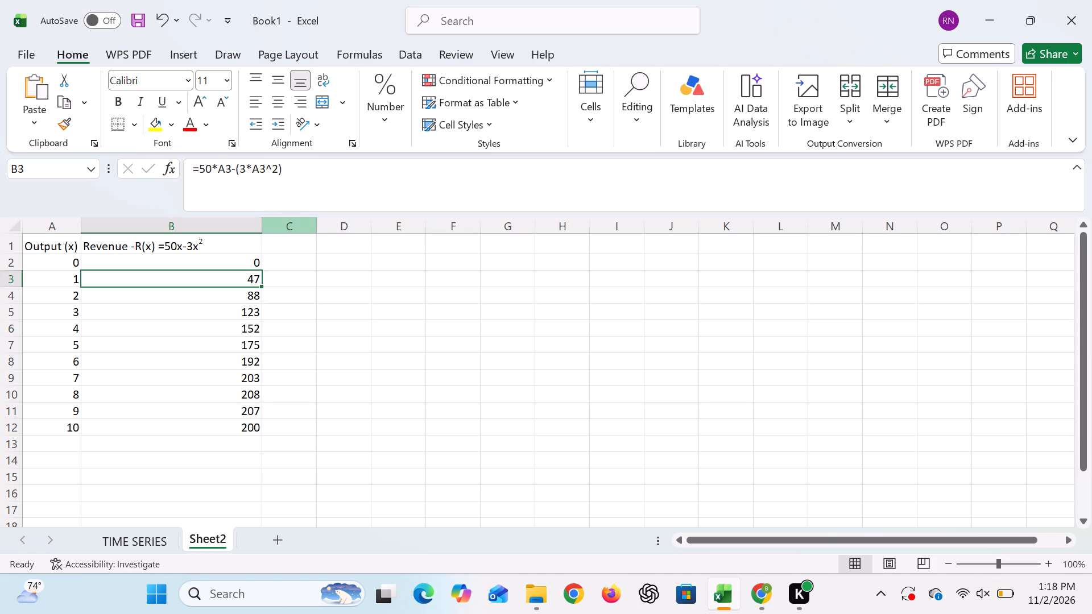
click(282, 247)
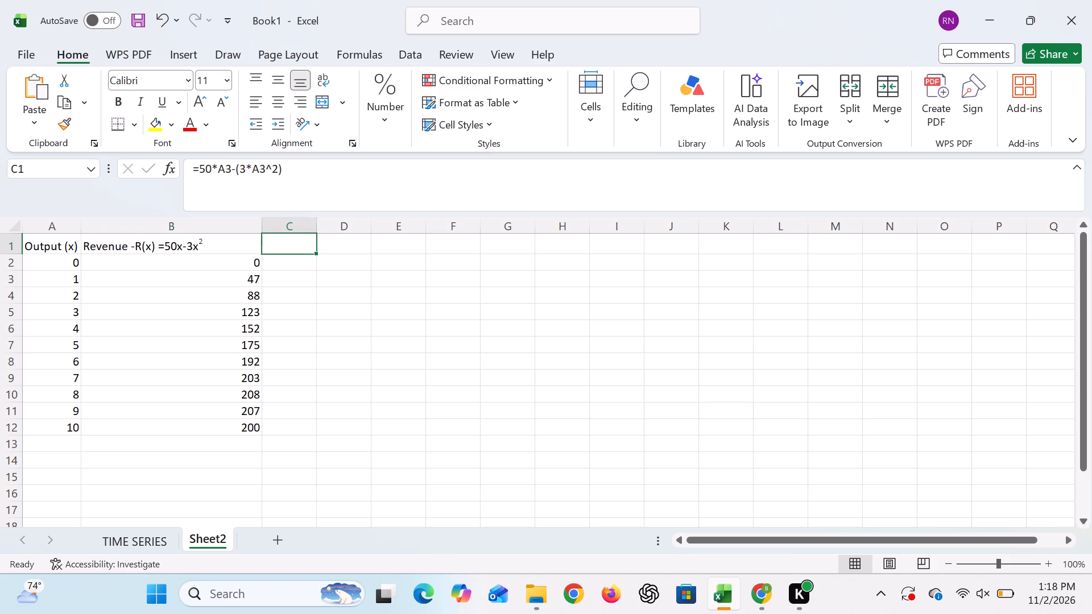
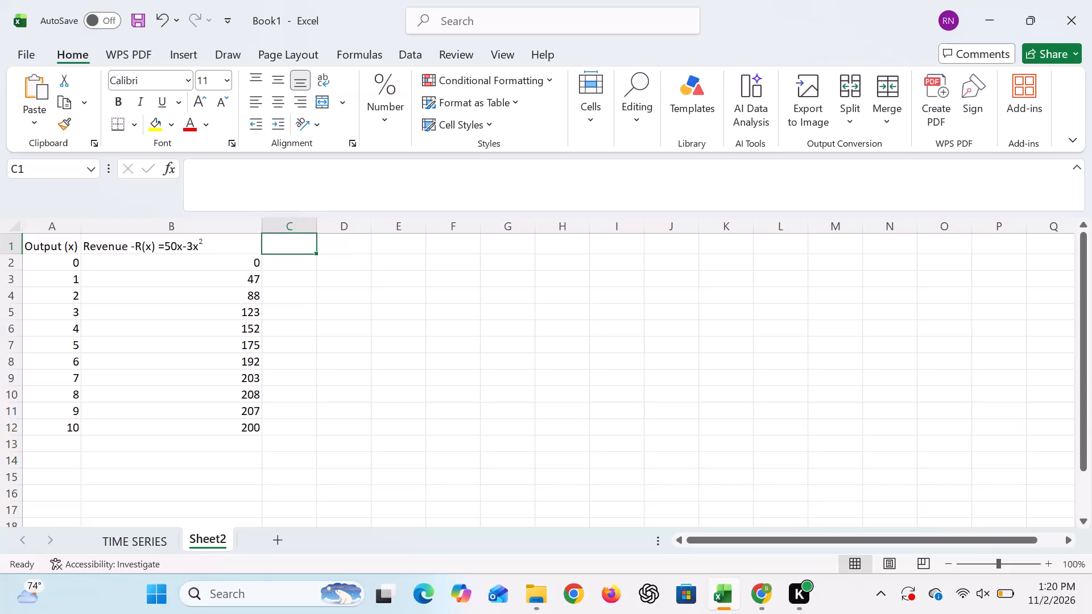
Enter the header MR=50-6x in cell C1.
key(m)
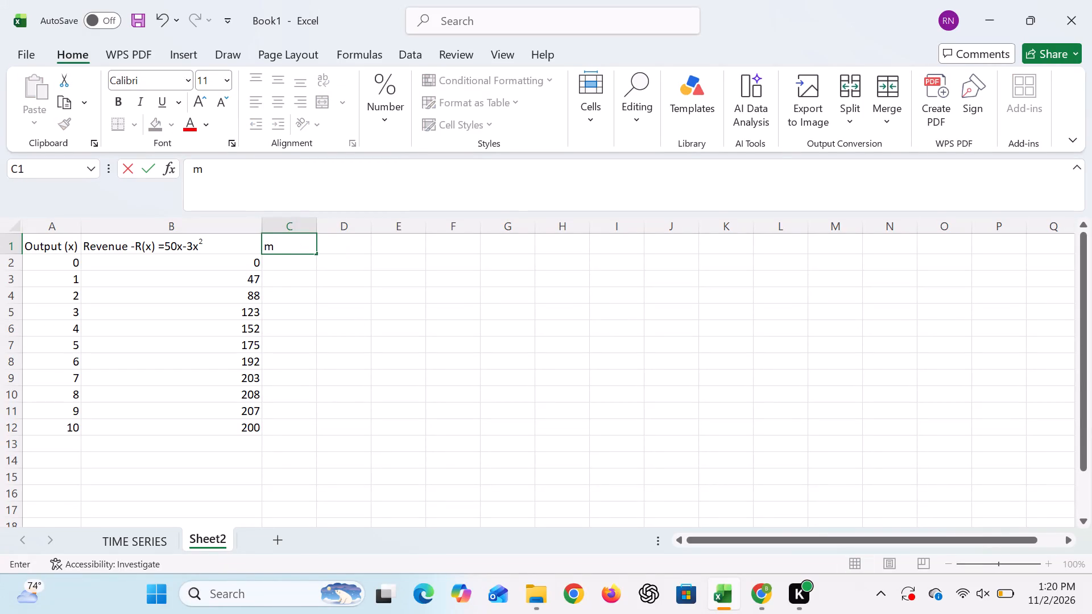
key(BackSpace)
key(m)
key(r)
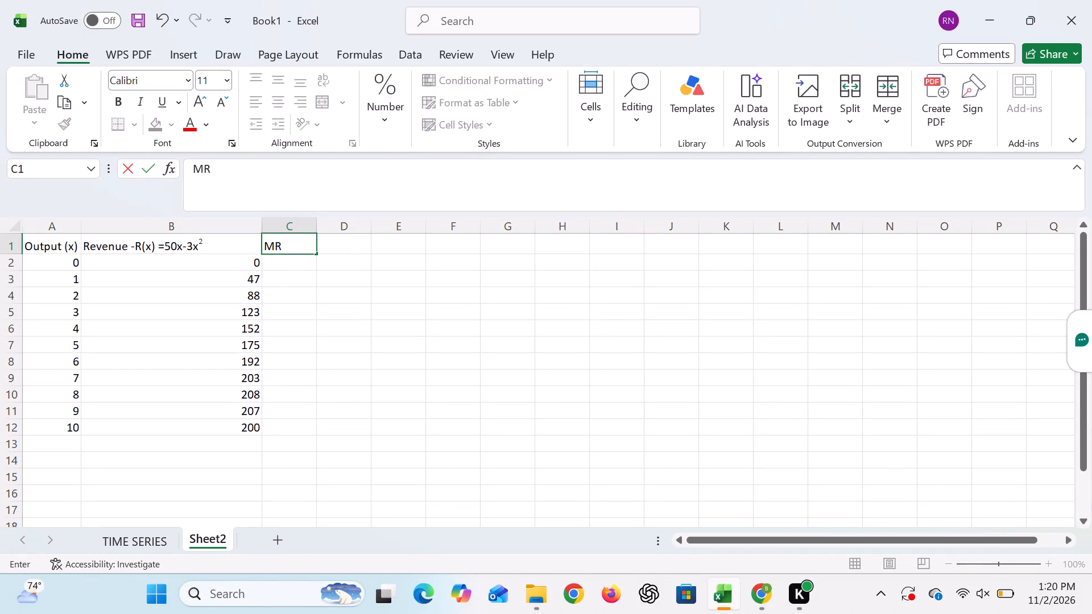
key(equal)
text(50)
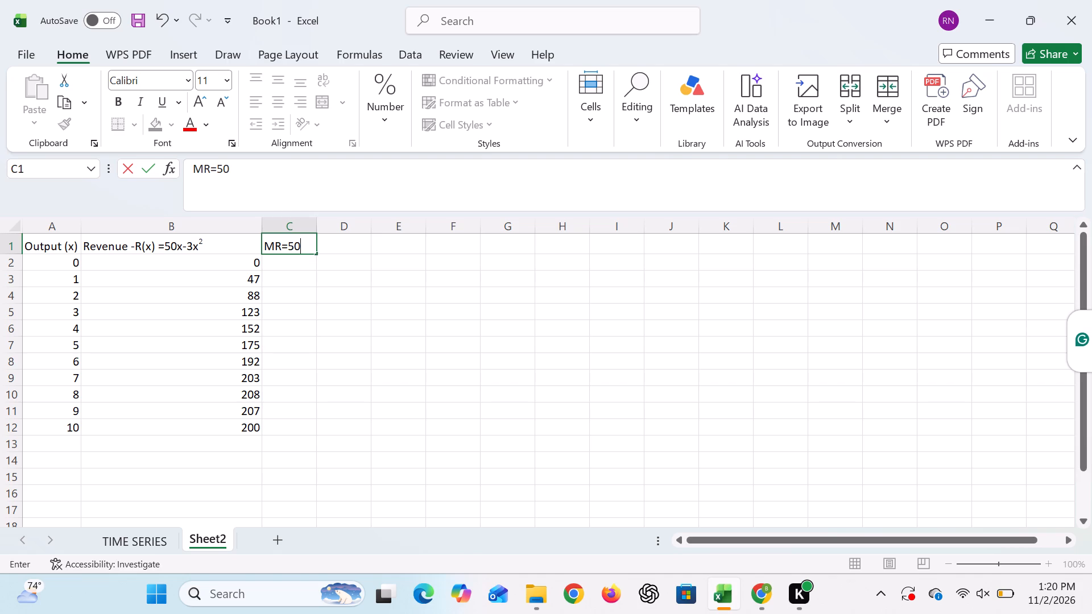
key(shift+underscore)
key(BackSpace)
key(minus)
key(6)
key(x)
key(BackSpace)
key(x)
click(328, 306)
Auto-fit the width of column C to its header text.
double_click(317, 230)
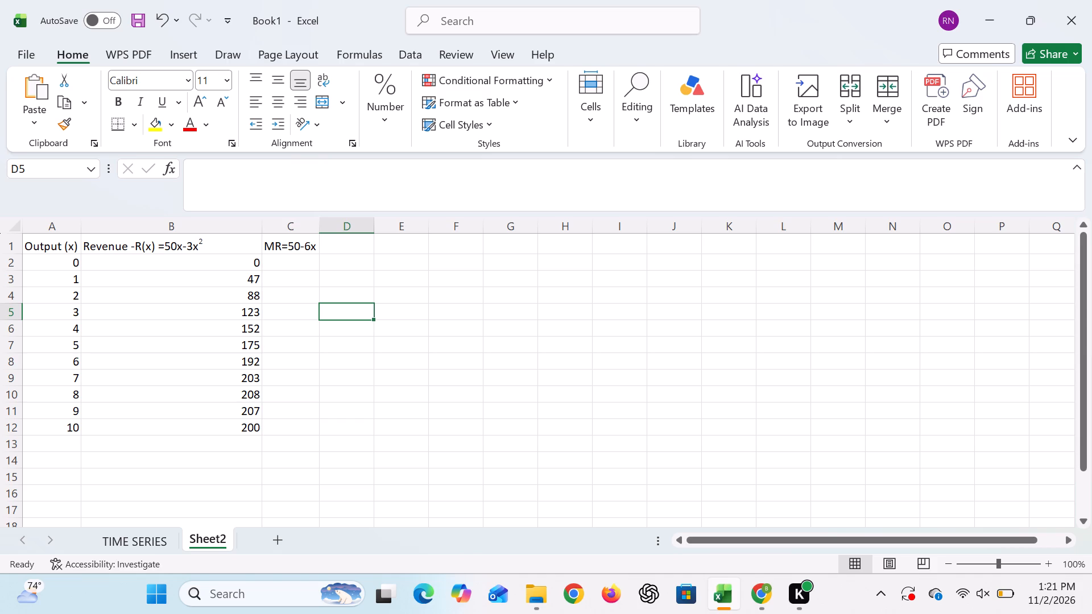
Expand the M in the C1 header to the word Marginal followed by a space, giving Marginal R=50-6x.
click(278, 252)
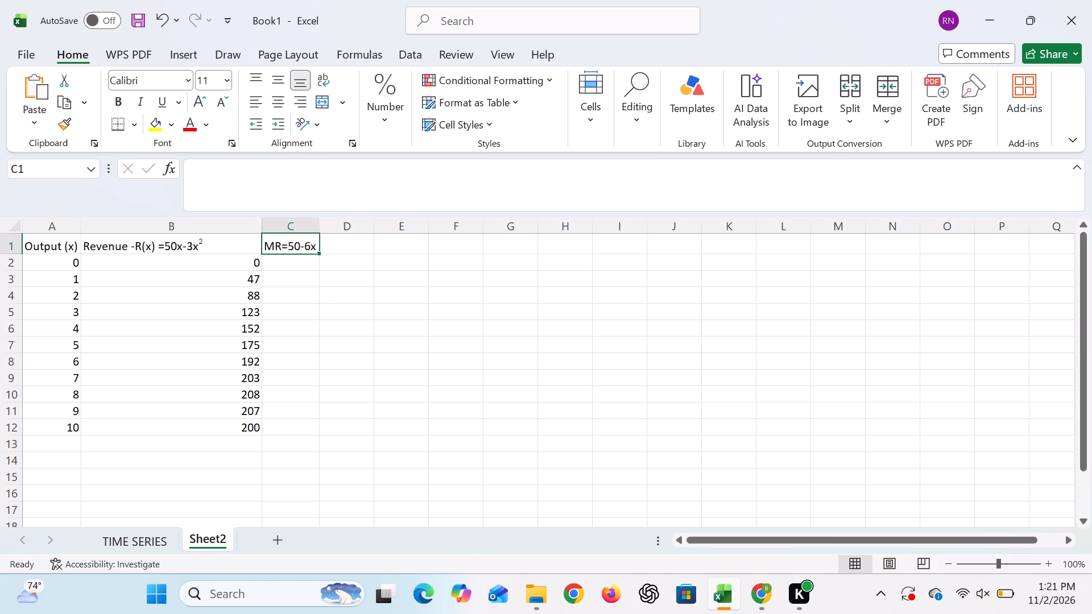
double_click(275, 247)
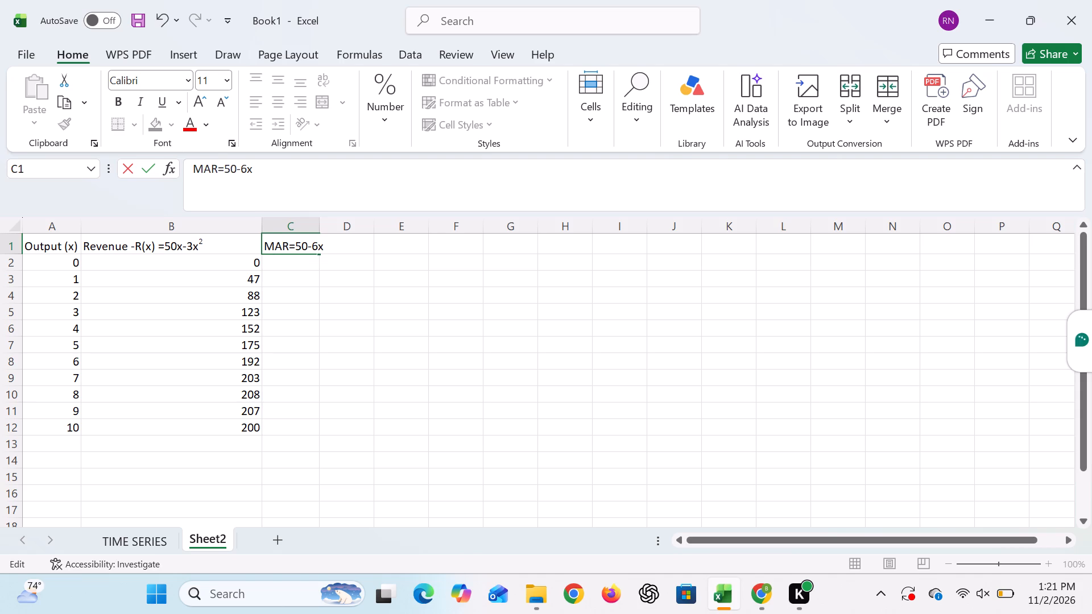
key(BackSpace)
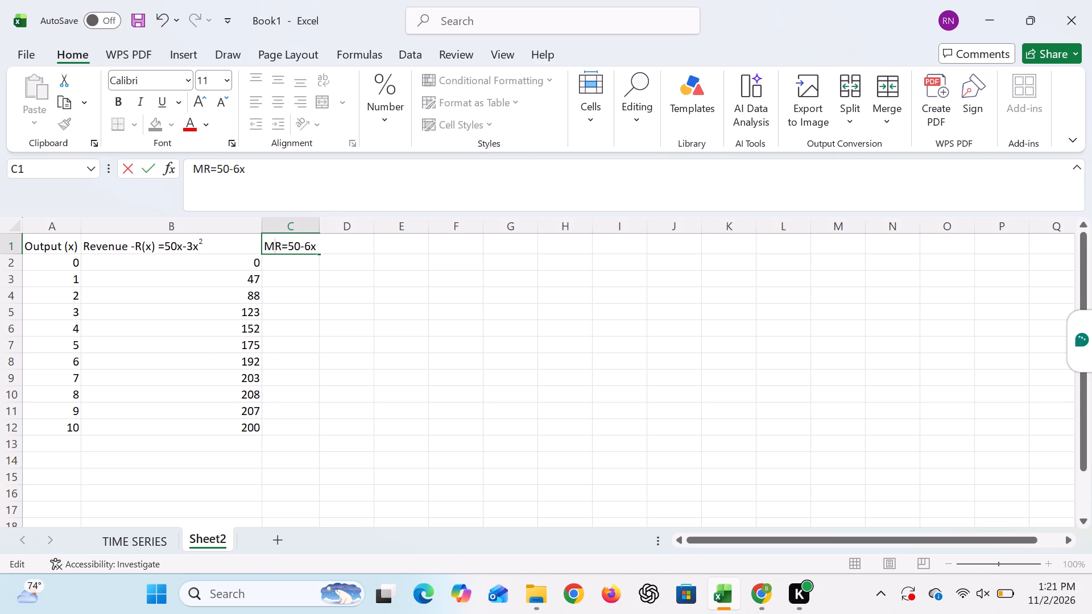
key(r)
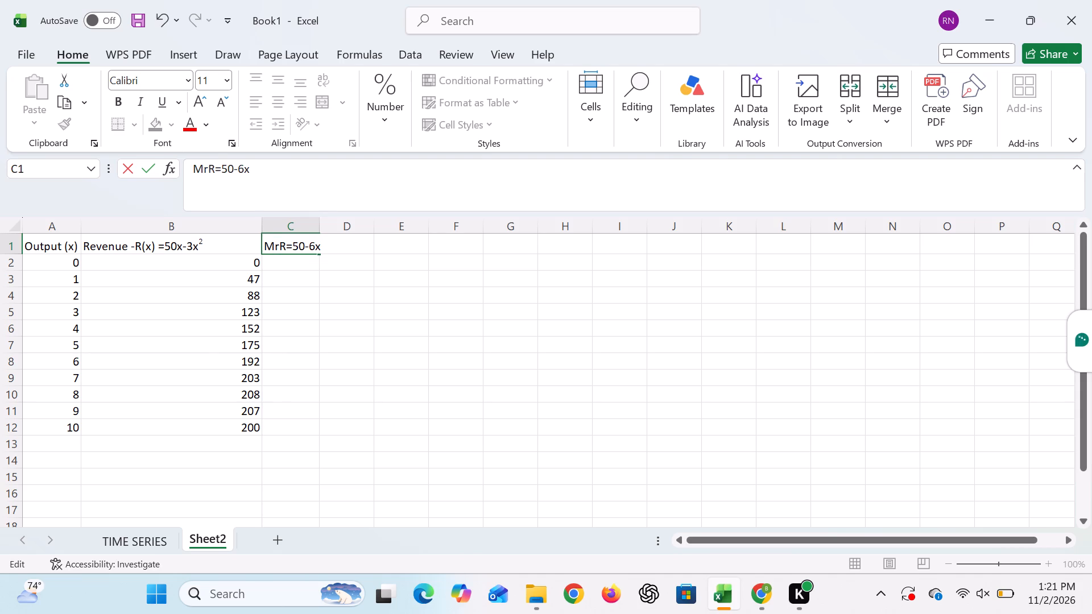
key(BackSpace)
text(arginal)
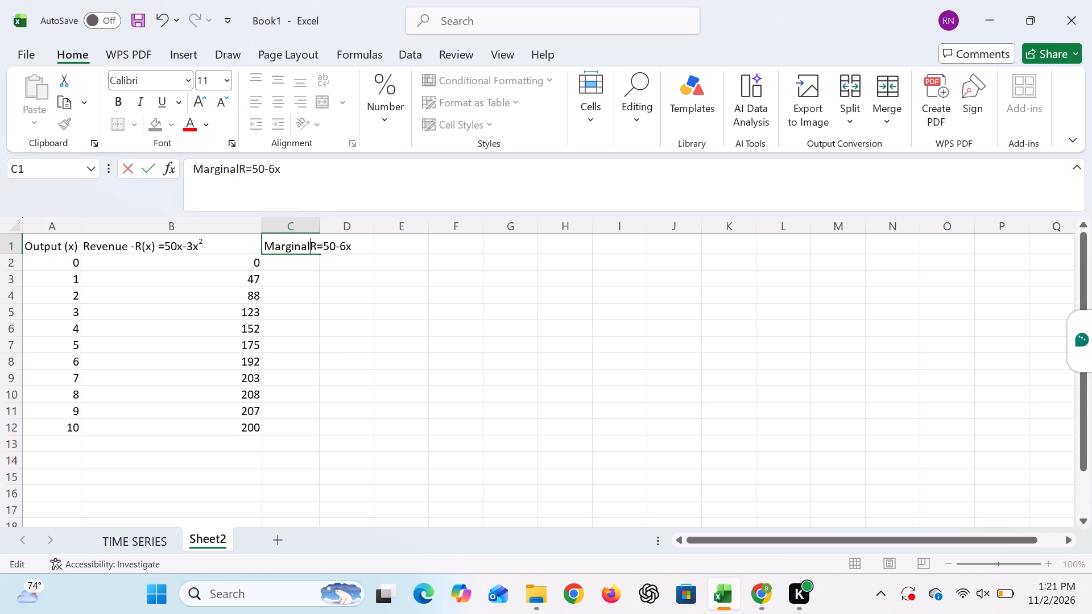
key(space)
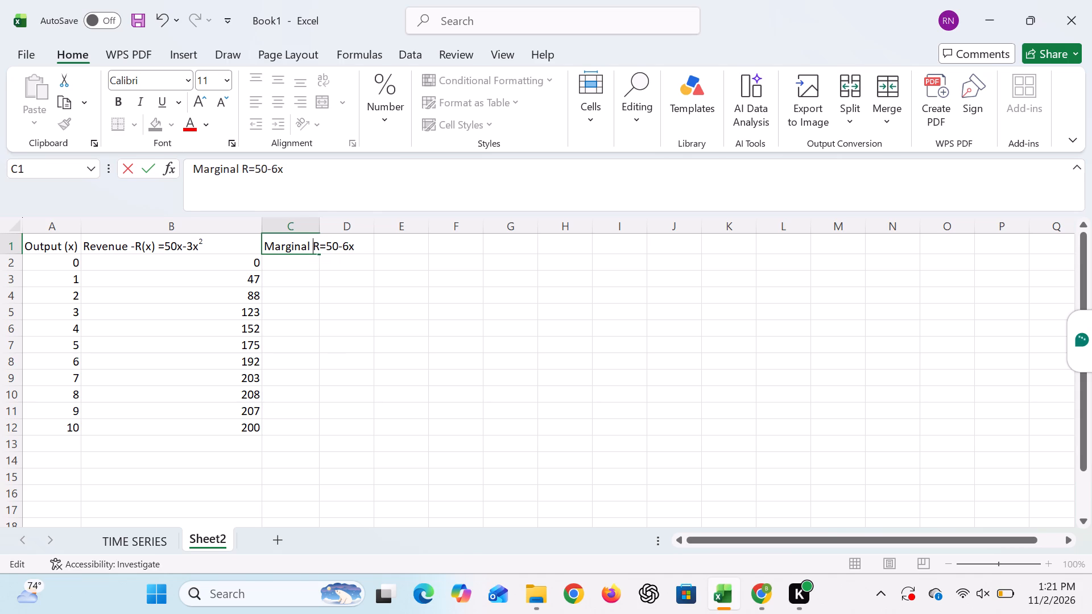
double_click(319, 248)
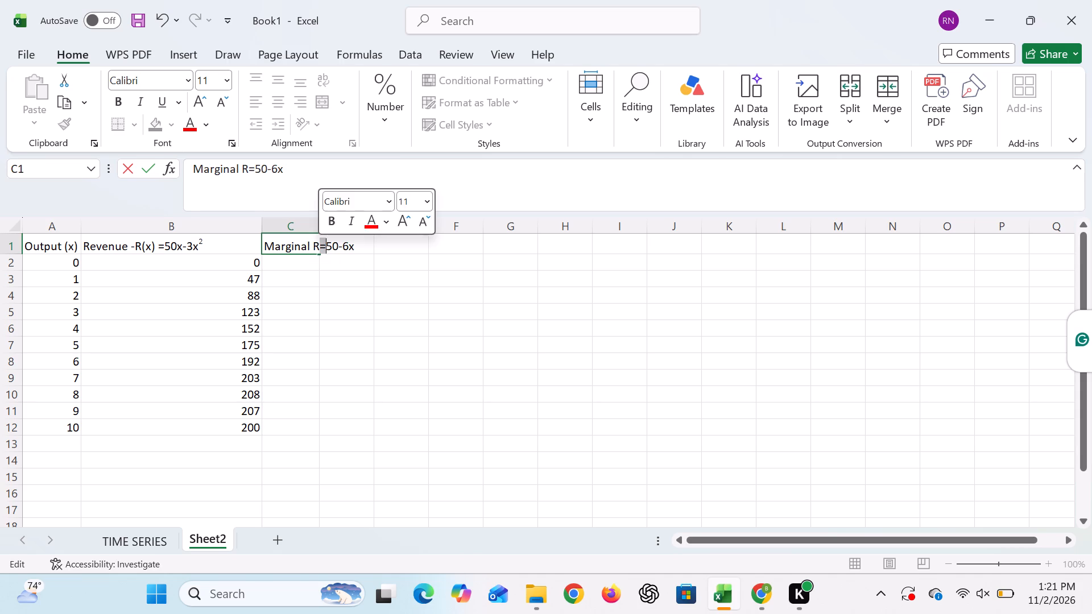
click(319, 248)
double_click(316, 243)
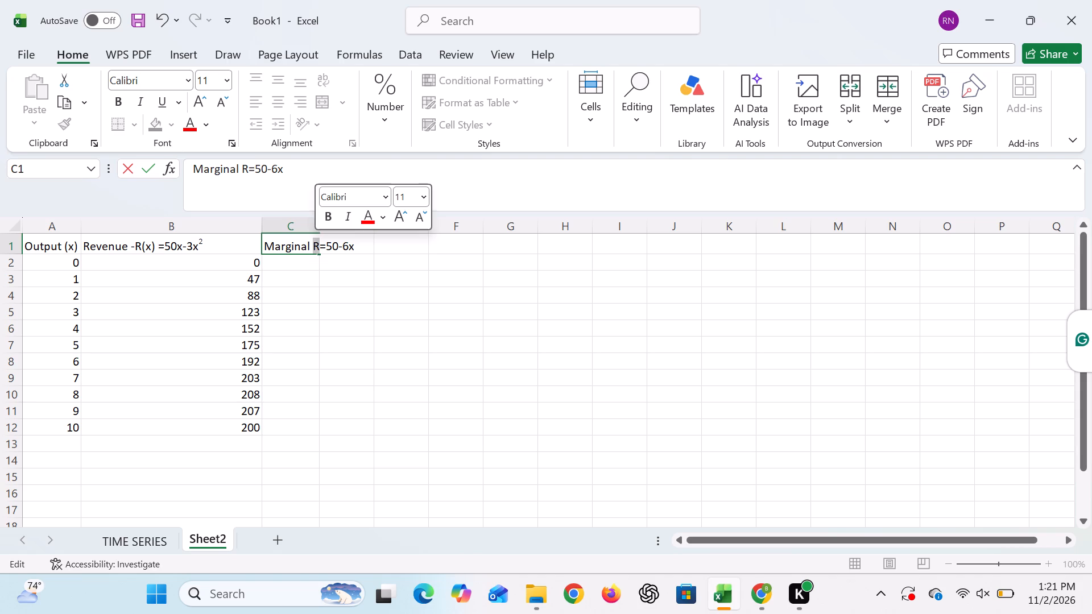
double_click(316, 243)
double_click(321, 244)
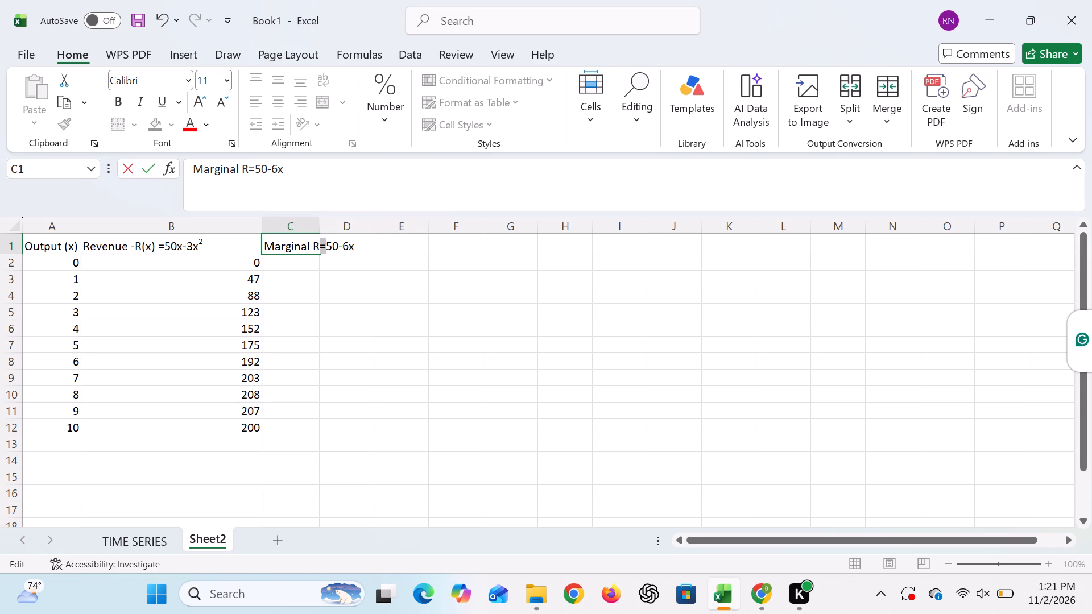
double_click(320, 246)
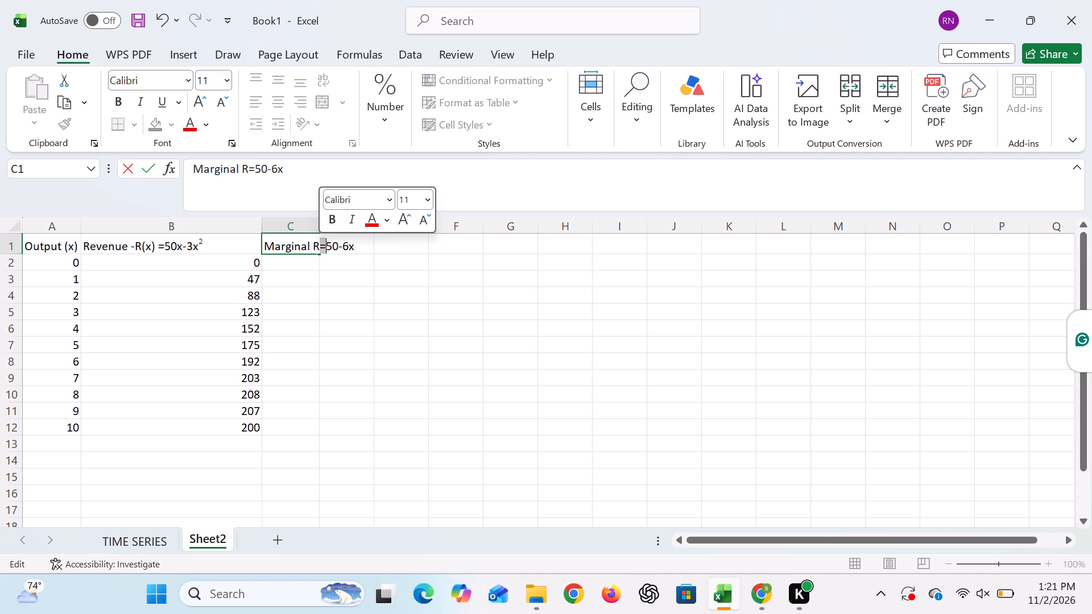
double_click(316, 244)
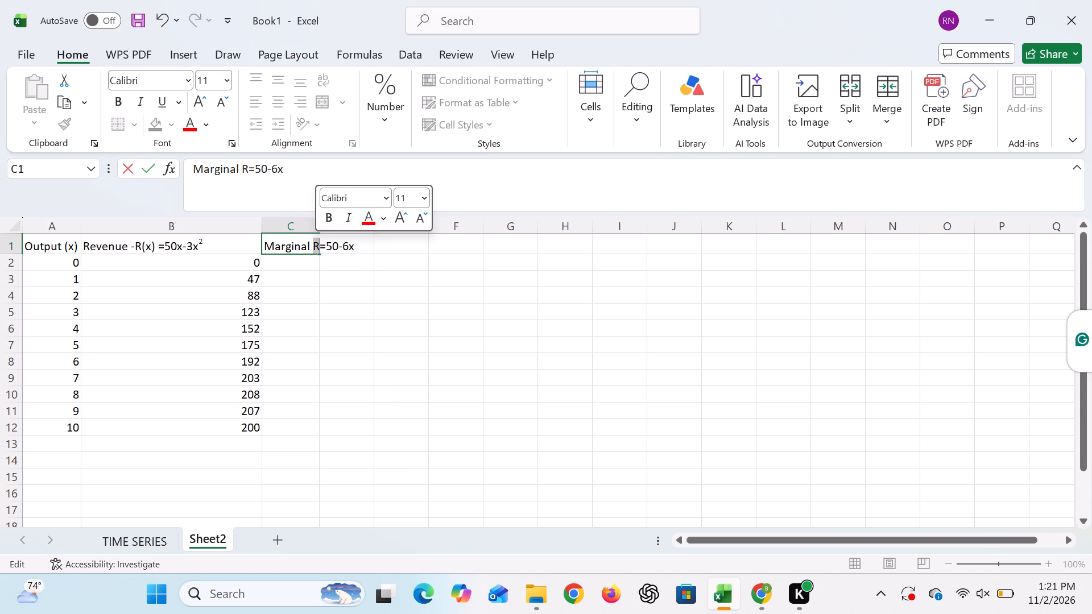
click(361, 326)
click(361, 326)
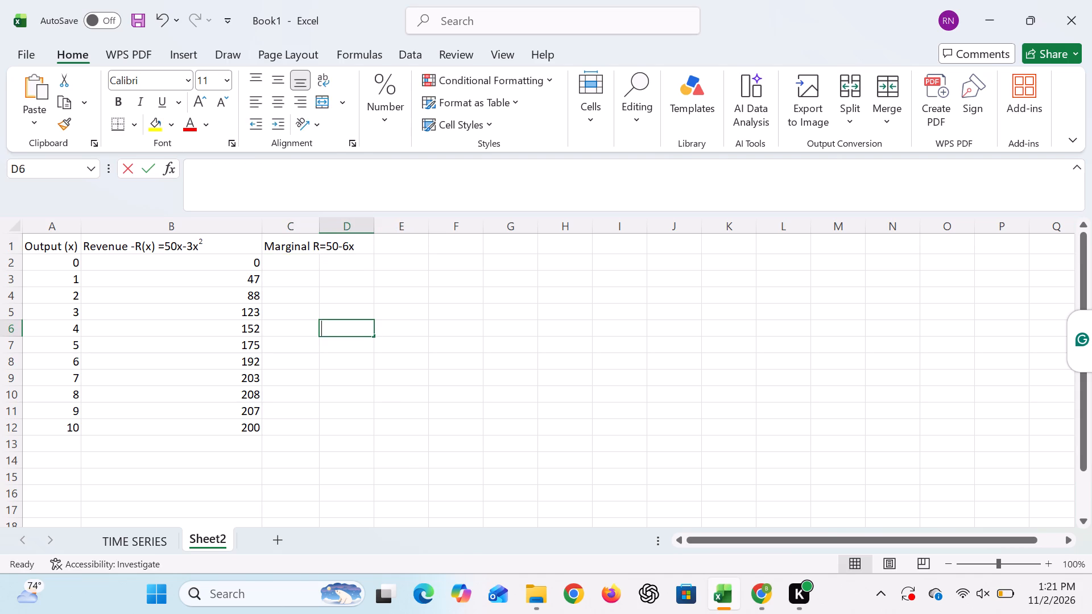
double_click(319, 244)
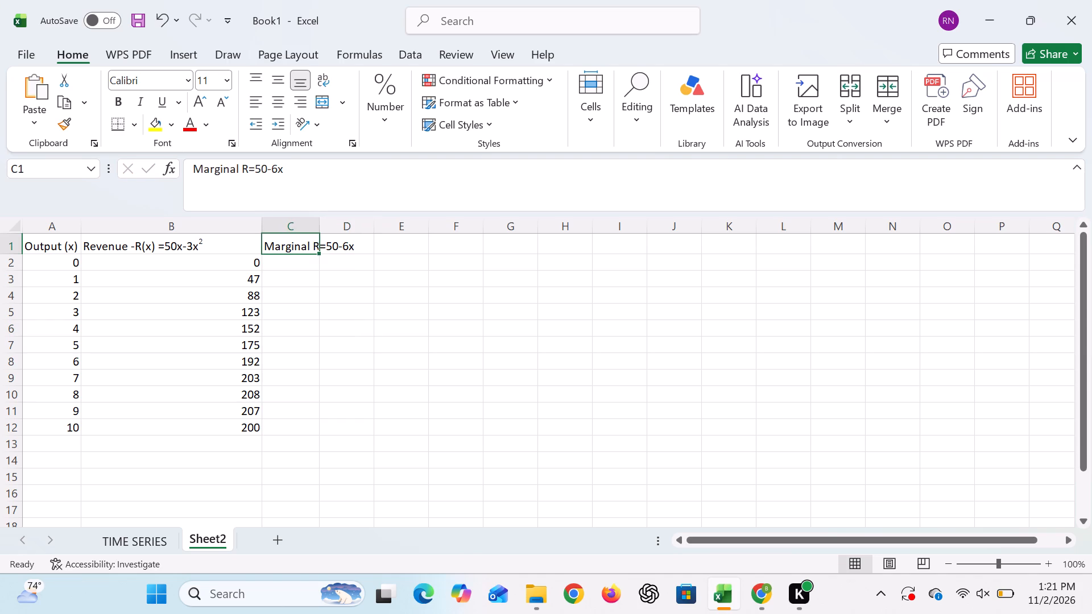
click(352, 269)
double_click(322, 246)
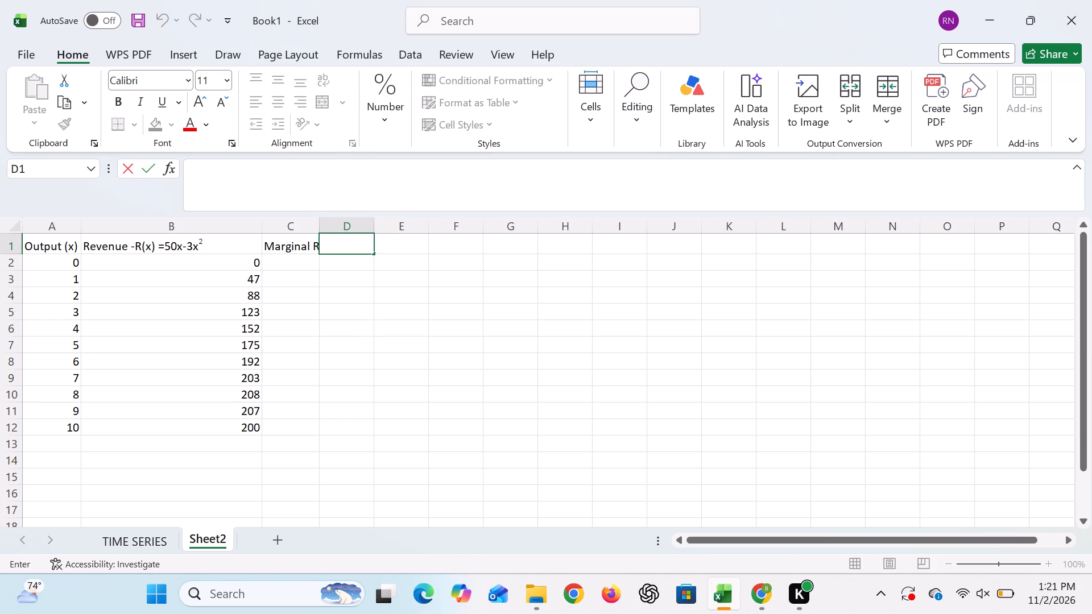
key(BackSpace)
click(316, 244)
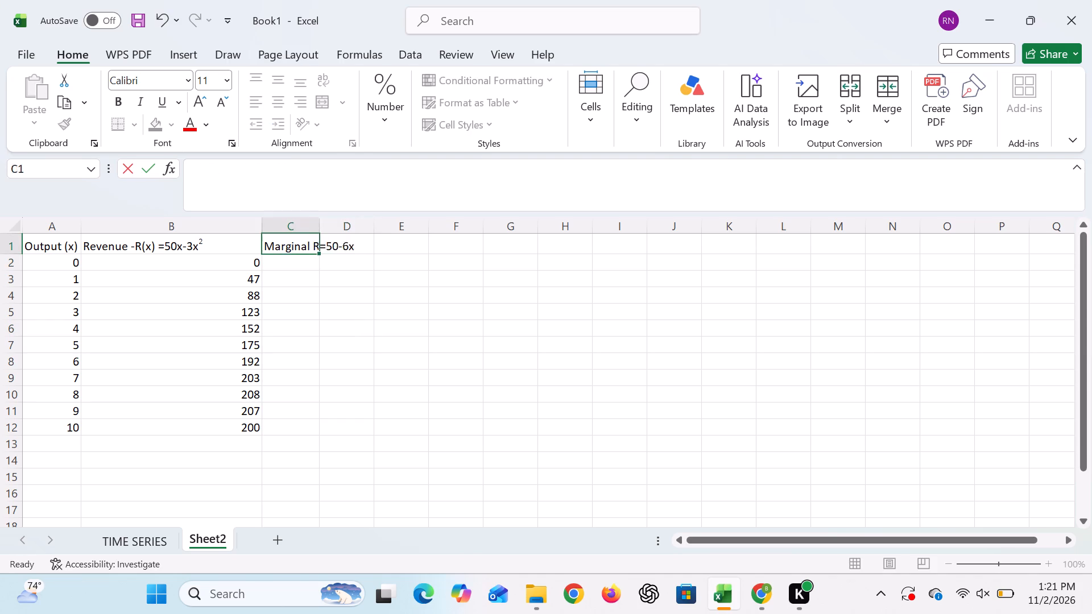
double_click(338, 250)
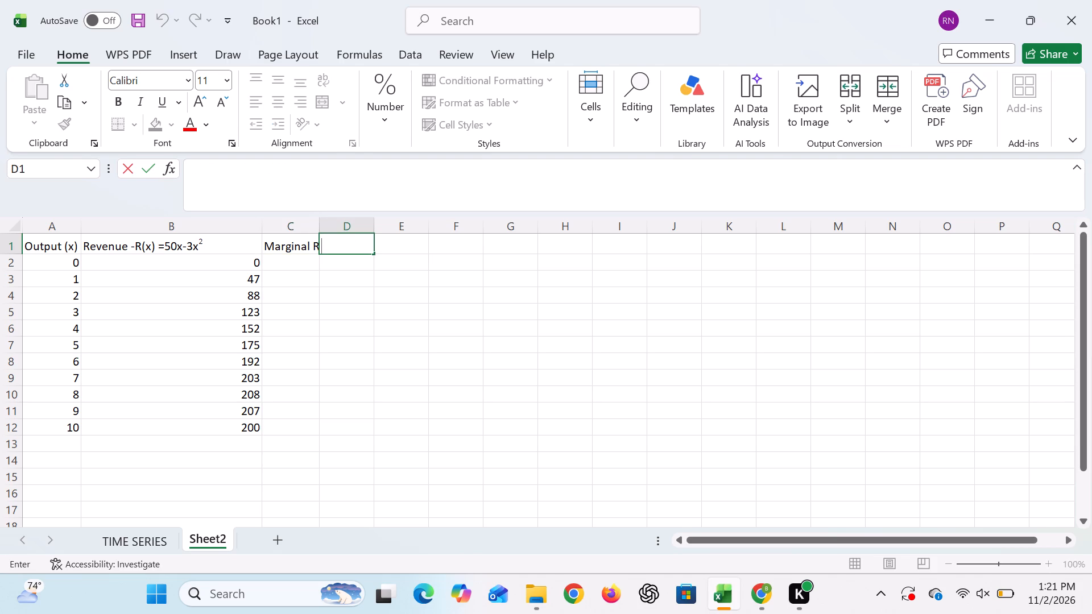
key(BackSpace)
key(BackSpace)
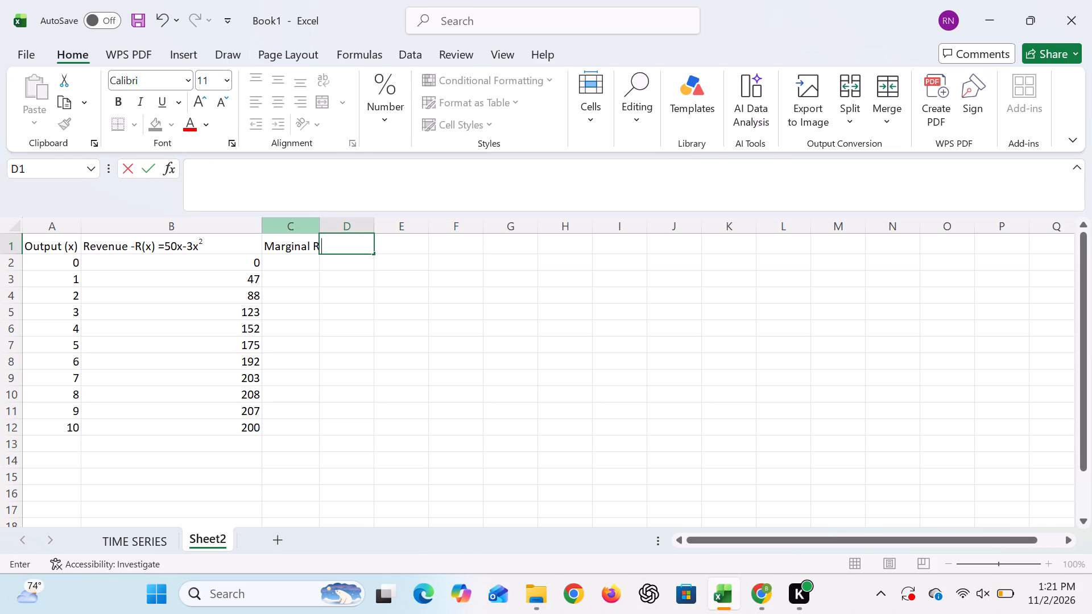
Expand the R in the C1 header to Revenue so that it reads Marginal Revenue=50-6x.
double_click(316, 245)
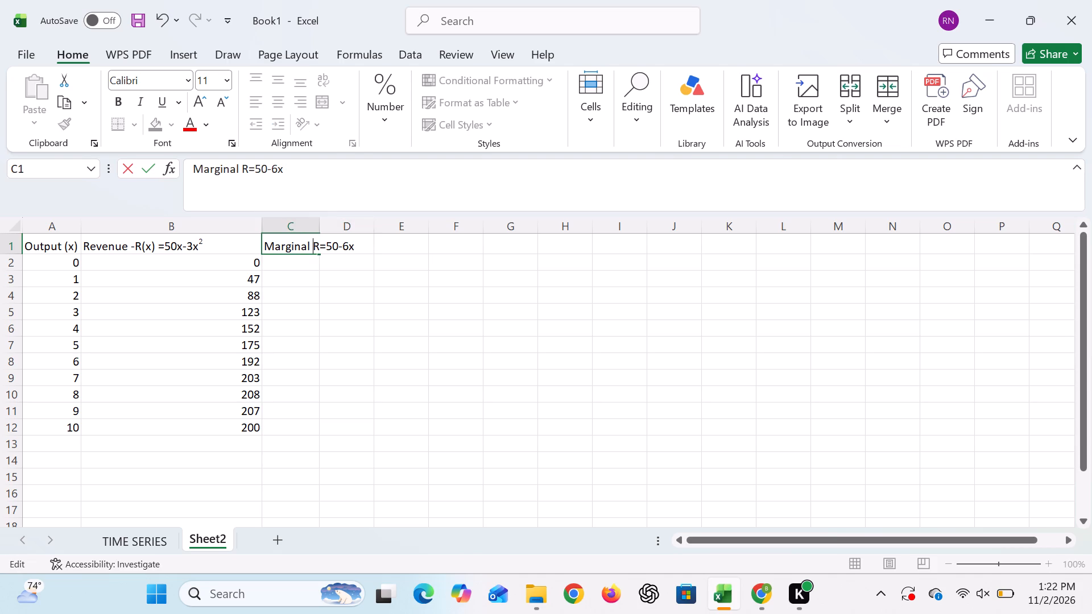
click(318, 246)
double_click(318, 246)
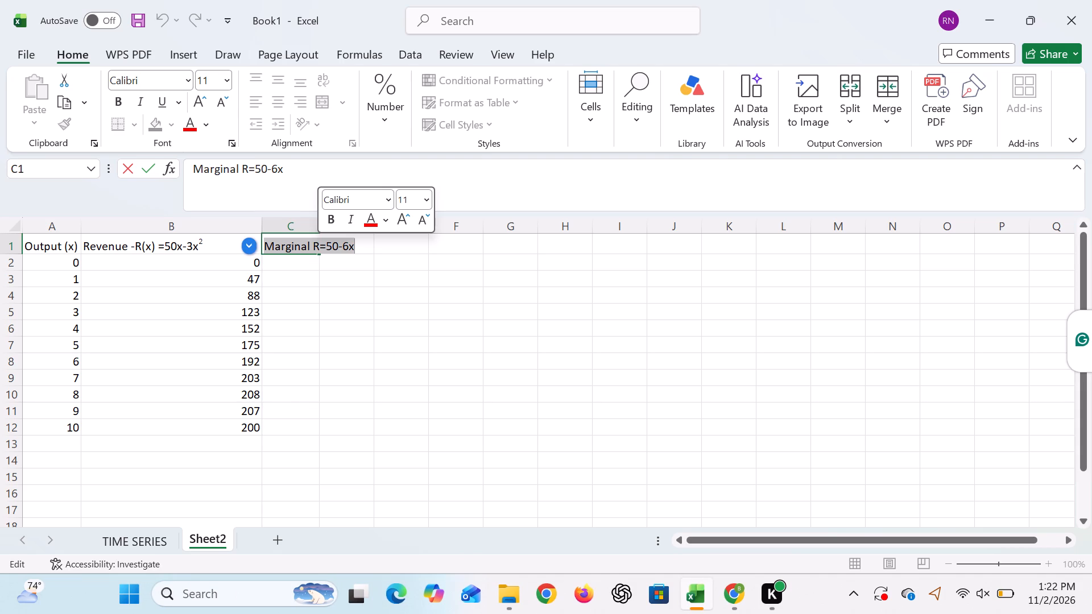
double_click(318, 246)
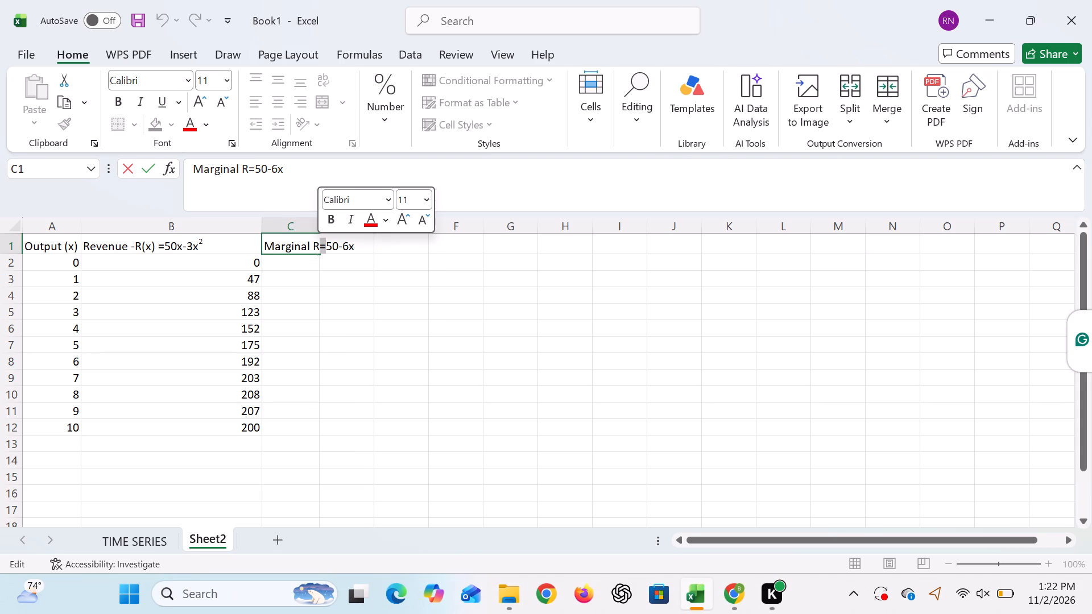
key(BackSpace)
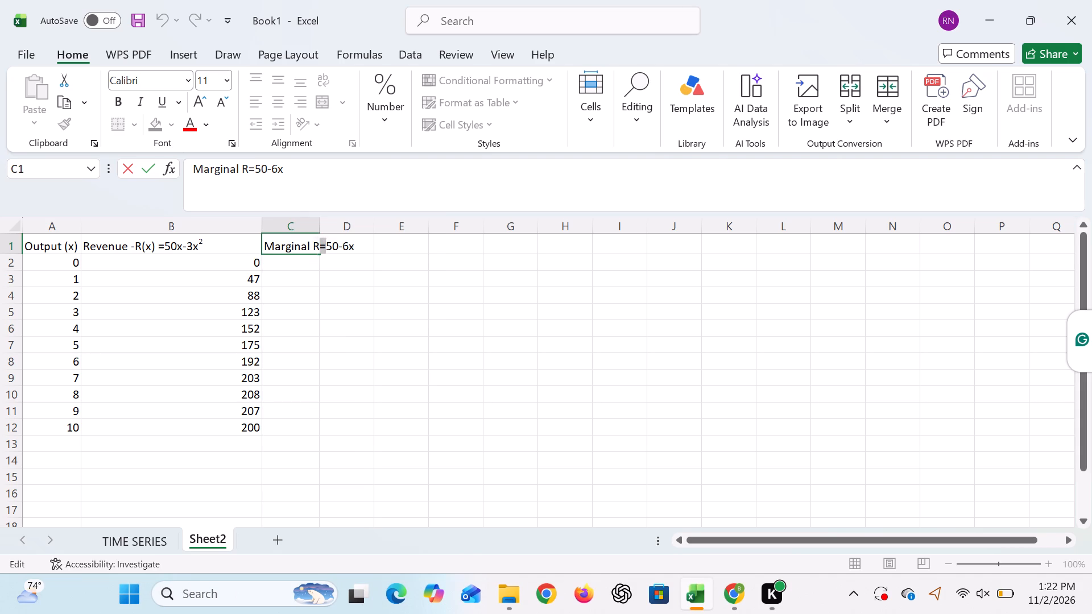
key(e)
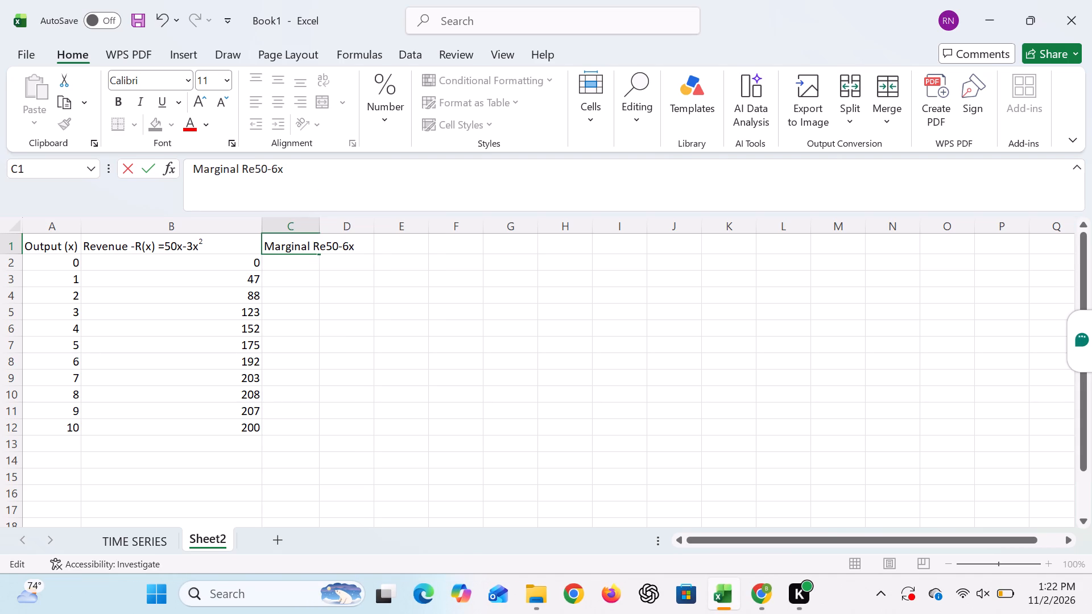
key(v)
text(enue)
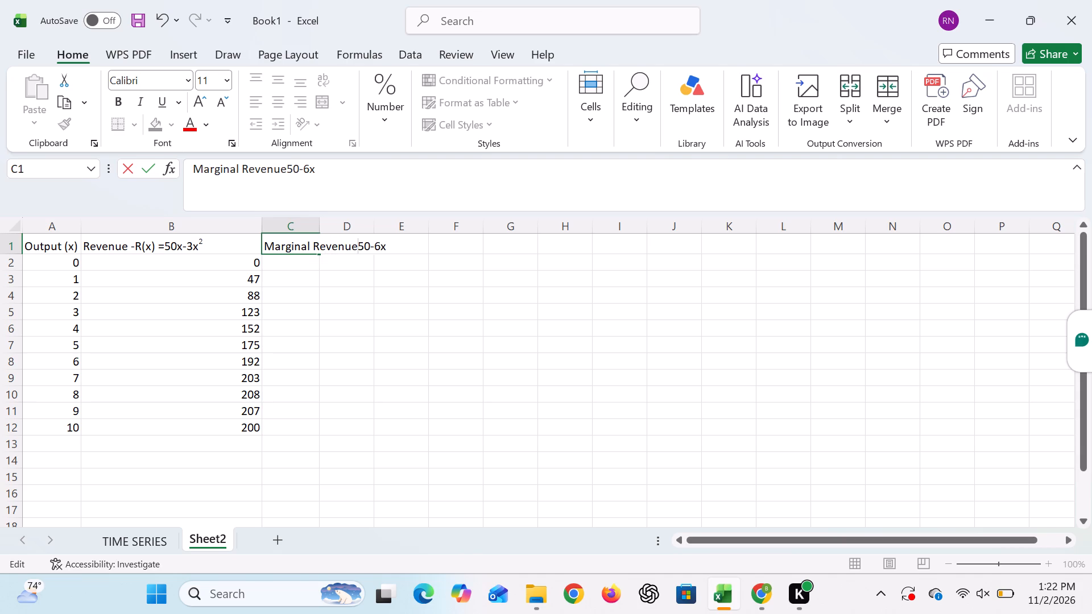
key(equal)
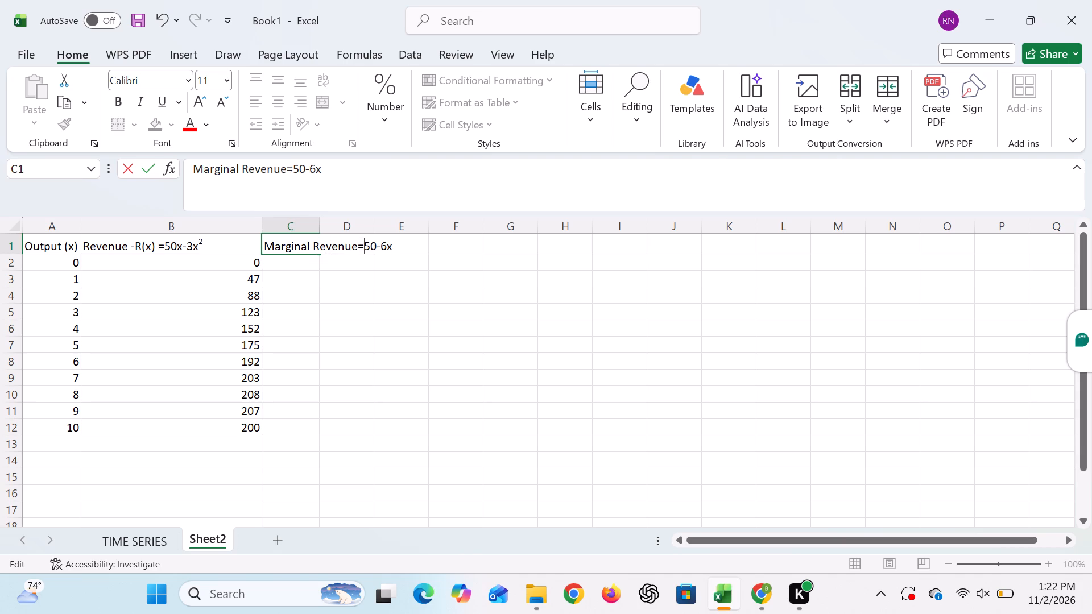
click(448, 390)
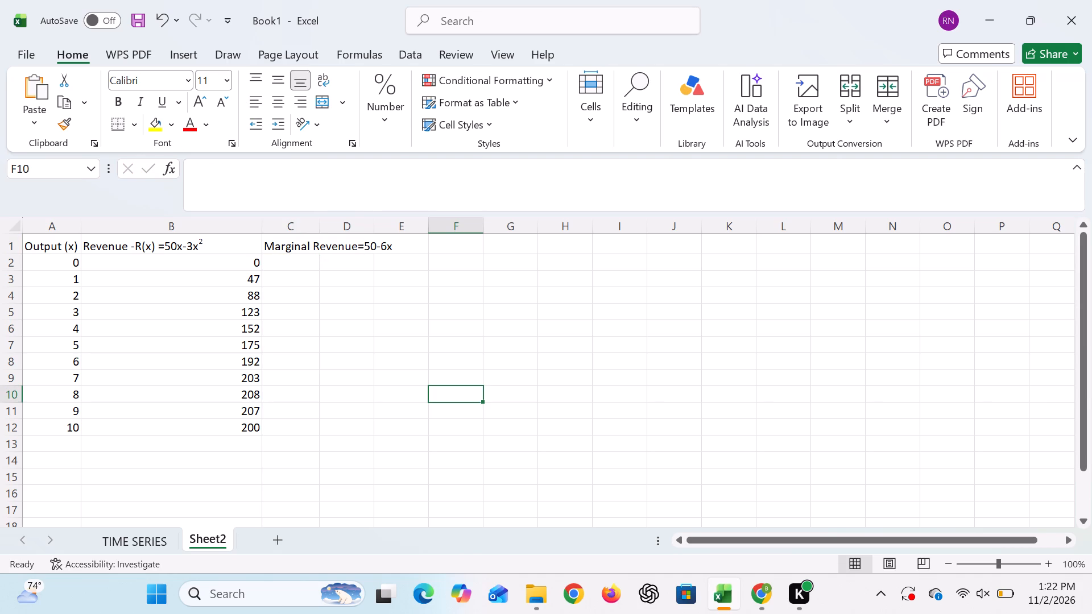
Auto-fit the width of column C to the full Marginal Revenue header.
double_click(376, 229)
double_click(318, 224)
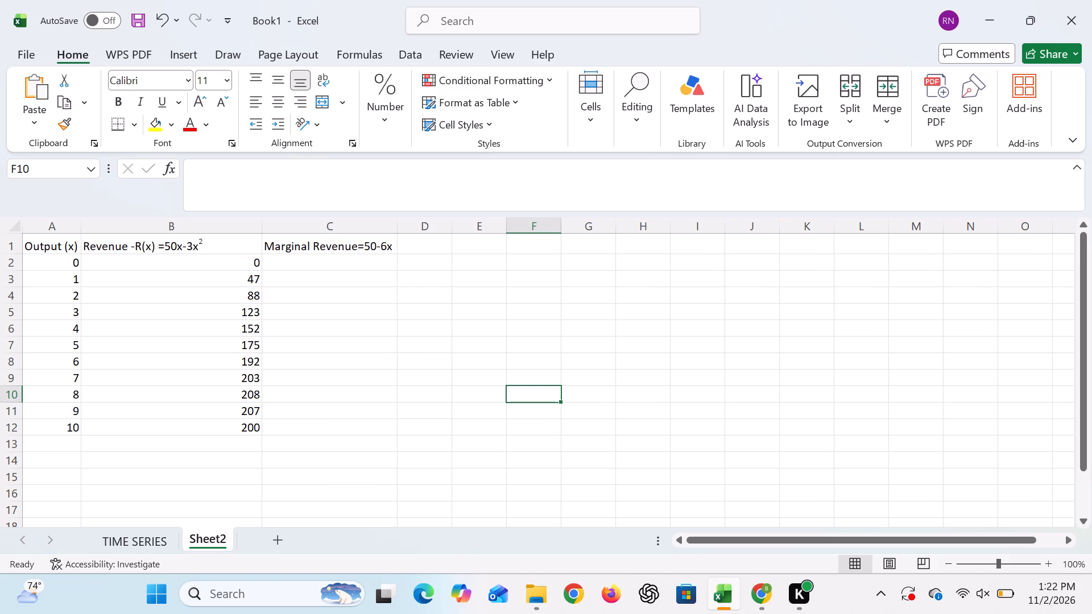
key(6)
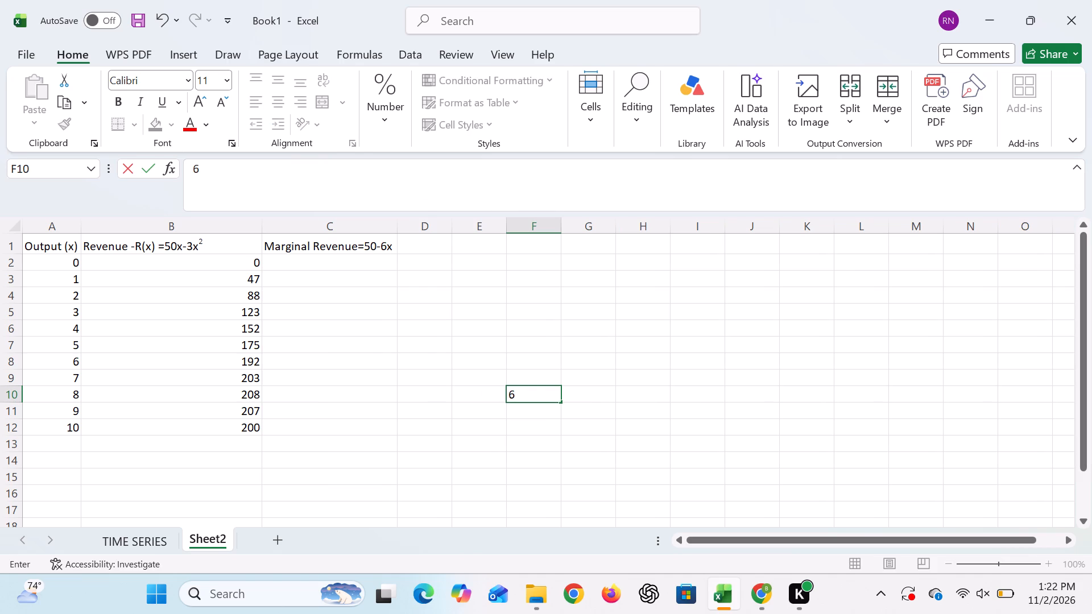
key(BackSpace)
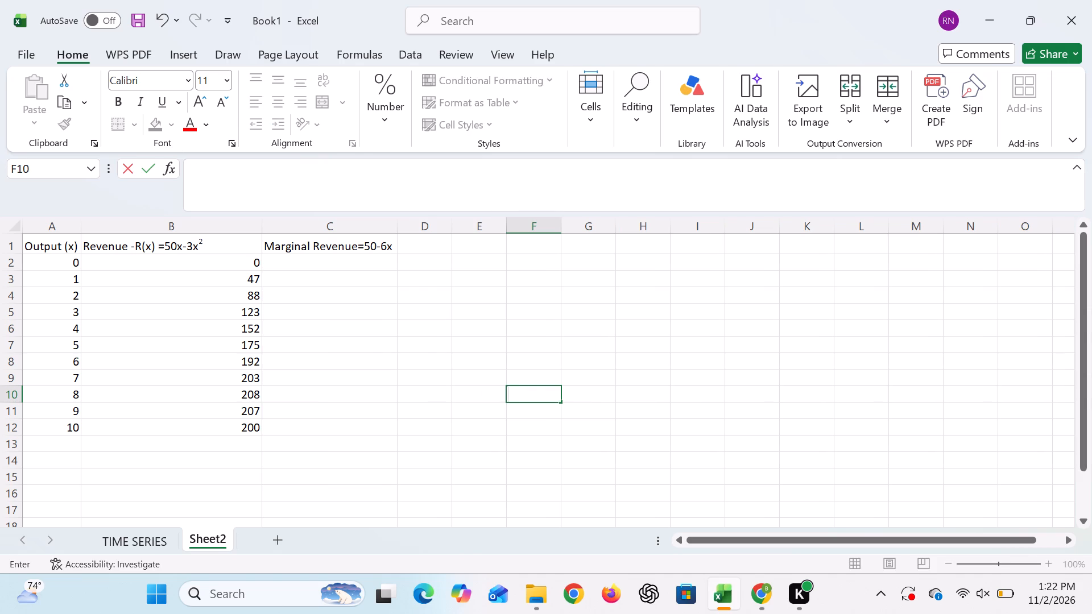
Enter the marginal revenue formula =50-(6*A2) in cell C2, referencing the output value in A2.
click(274, 260)
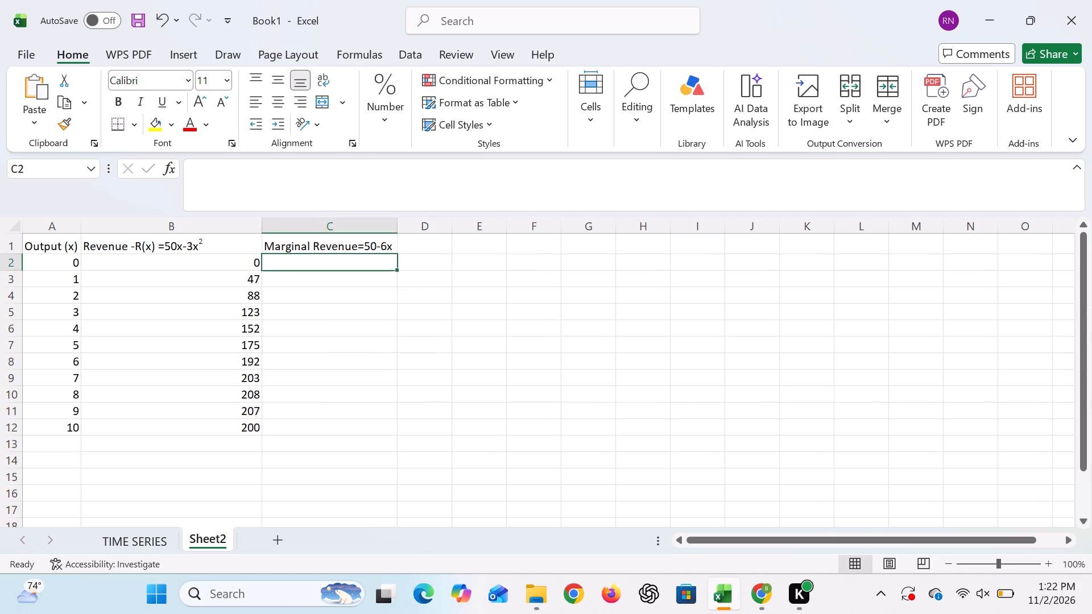
key(equal)
text(50)
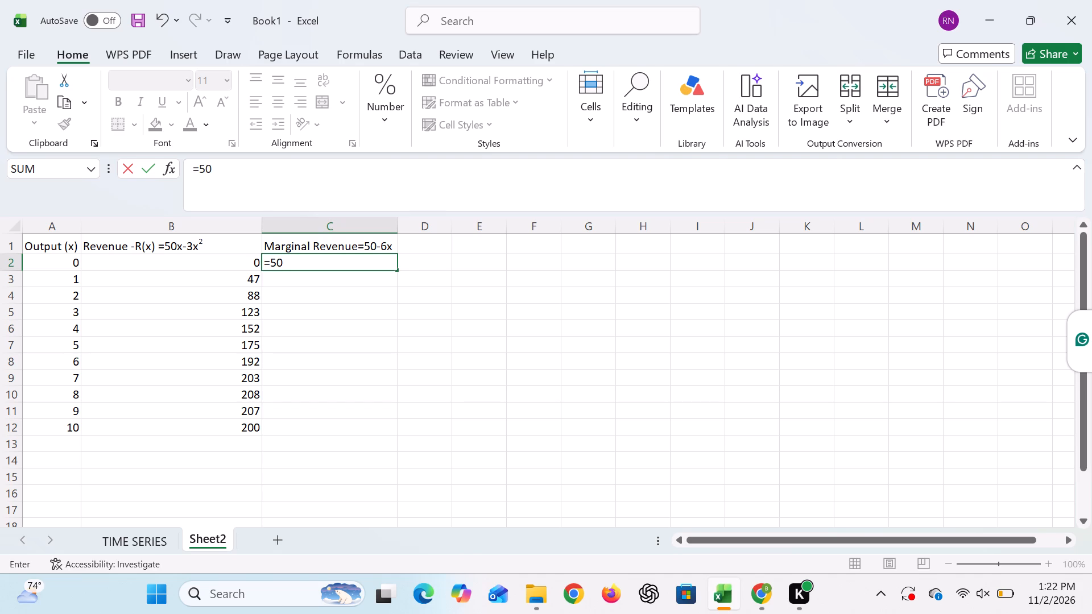
key(minus)
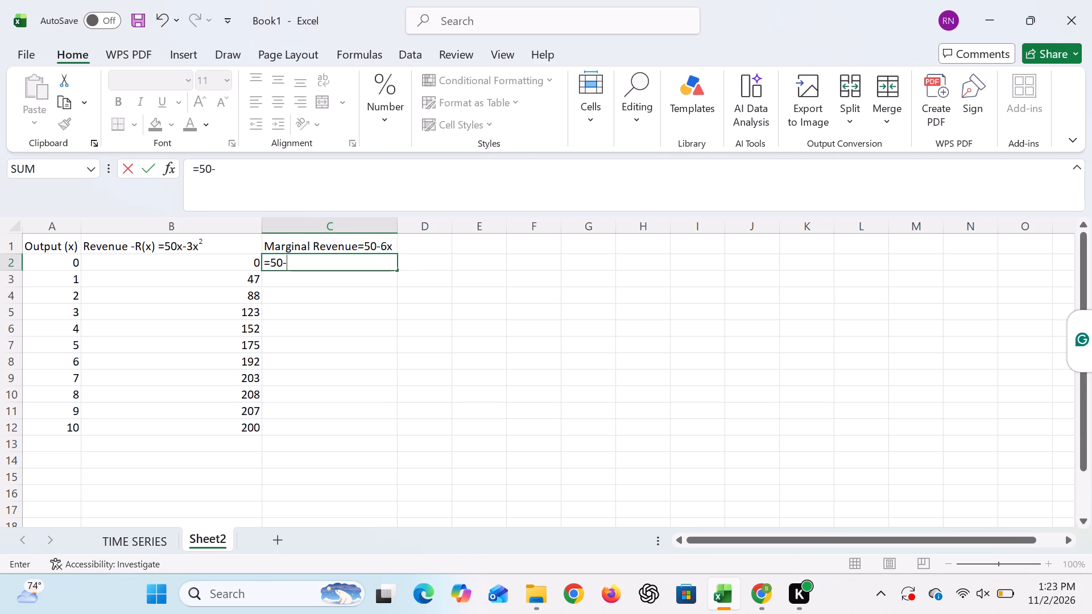
click(274, 260)
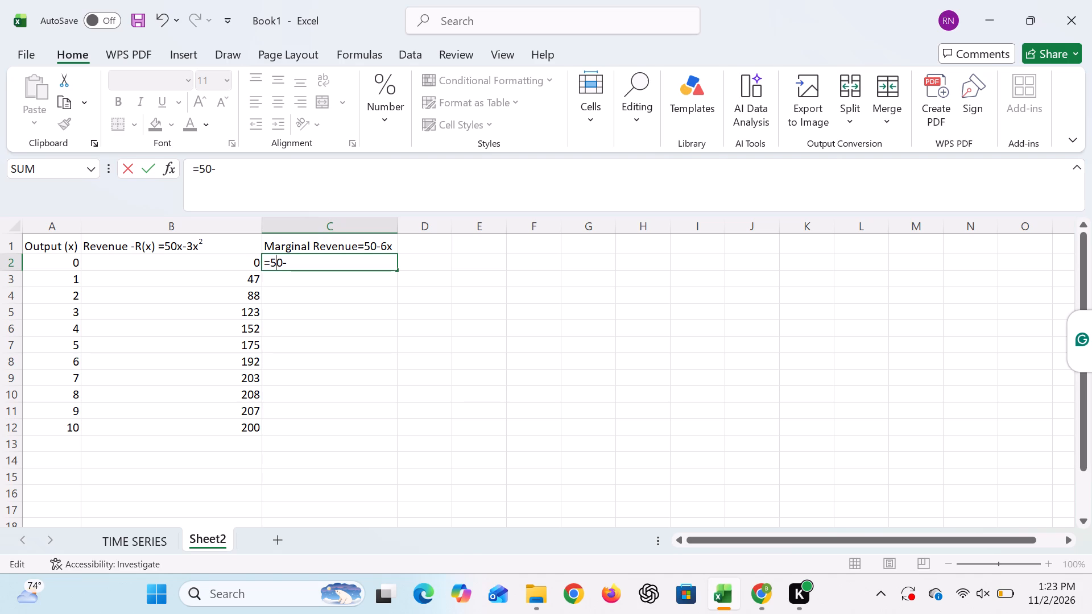
click(286, 262)
double_click(286, 262)
key(shift+parenleft)
key(6)
key(shift+asterisk)
click(61, 262)
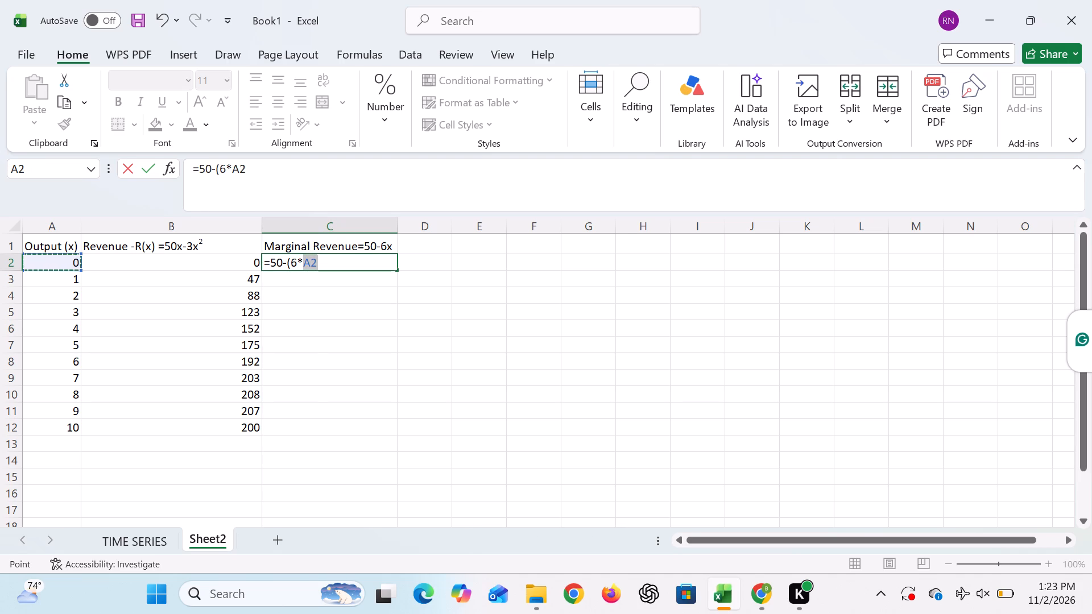
key(shift+parenright)
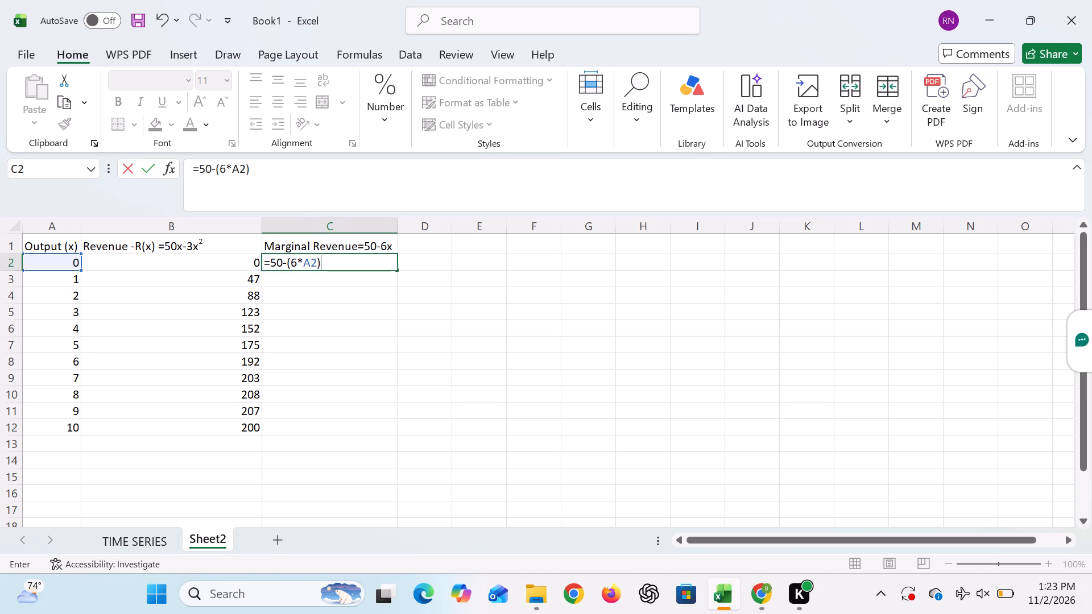
key(Return)
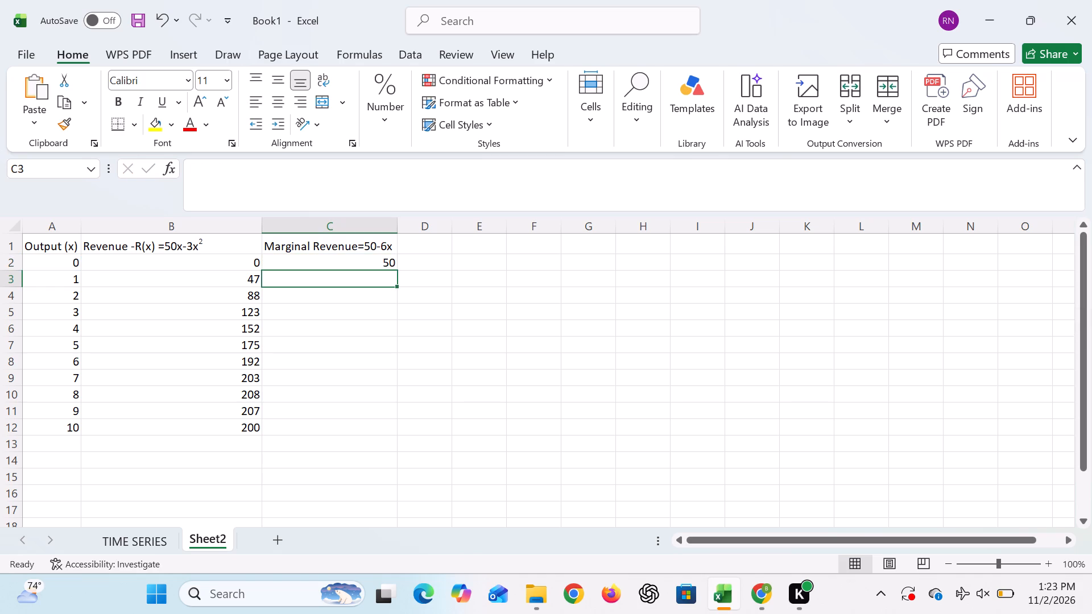
Fill the marginal revenue formula from C2 down to C12 for all outputs through 10.
drag(377, 263, 396, 265)
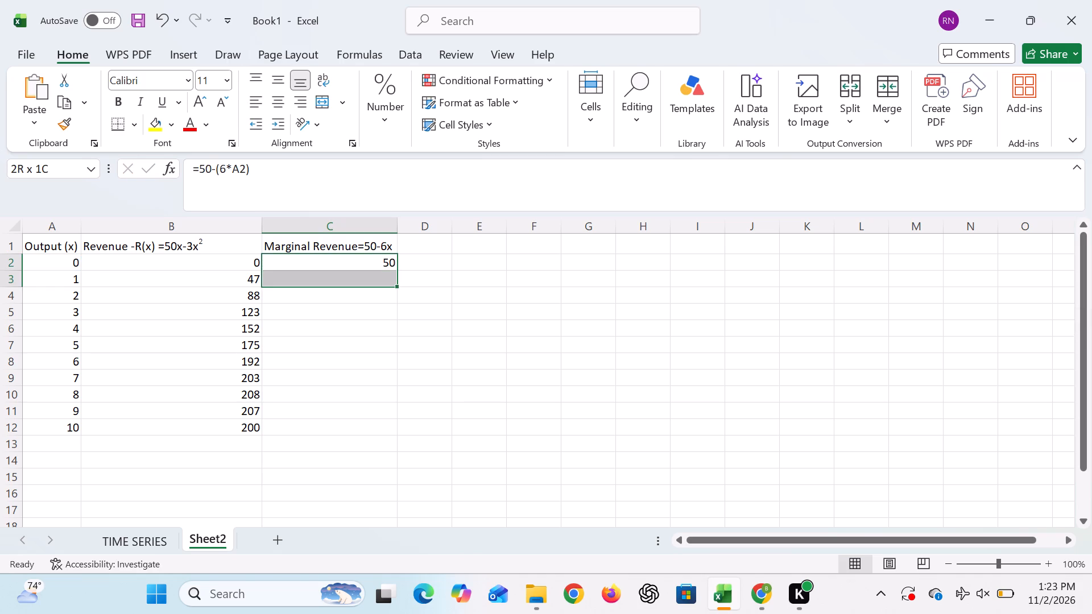
drag(396, 265, 383, 262)
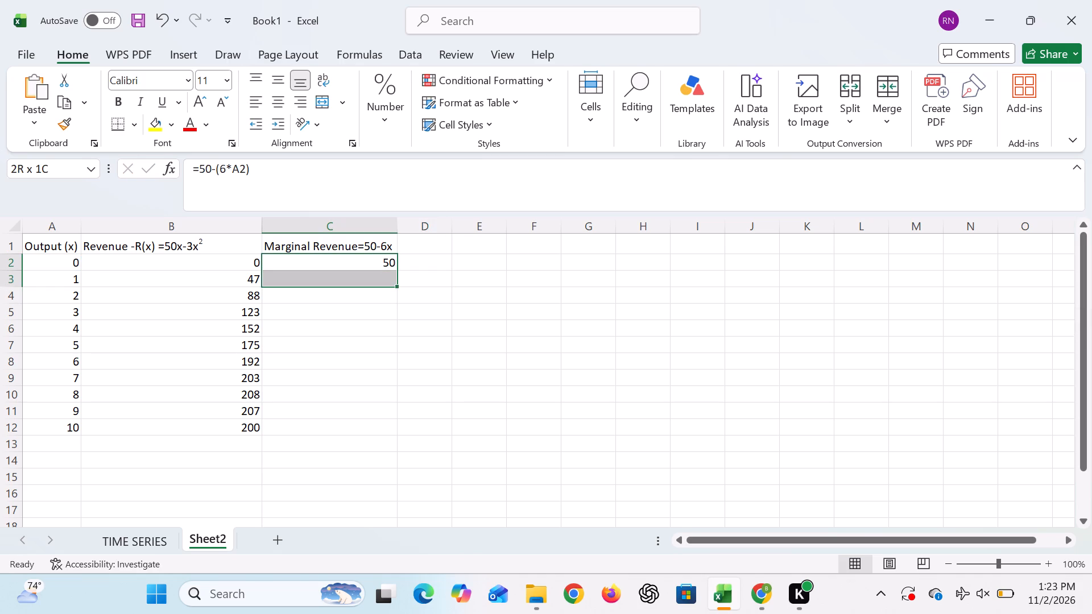
double_click(393, 274)
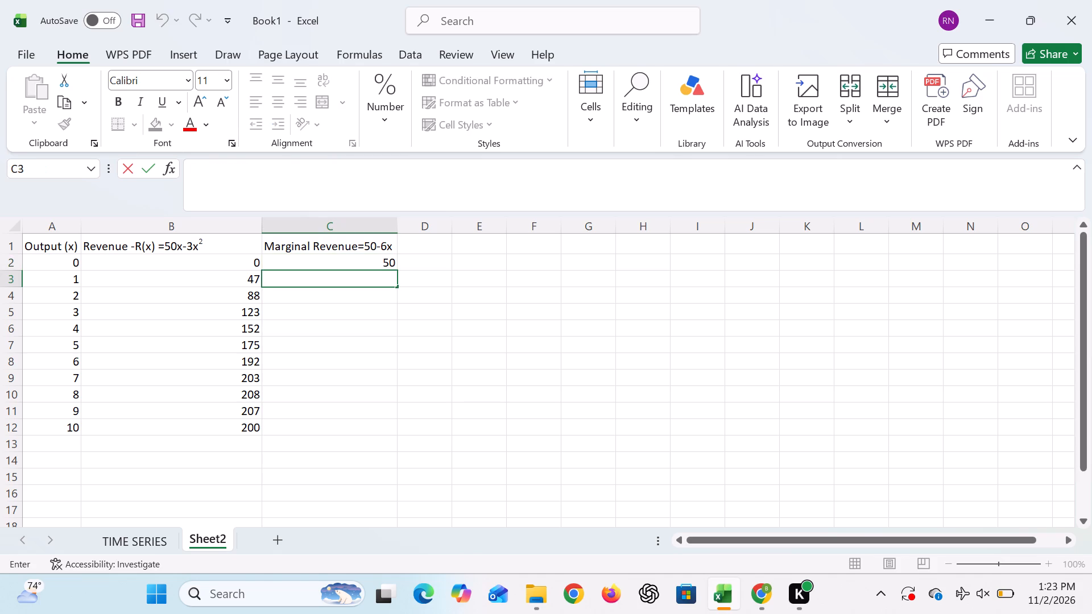
click(393, 264)
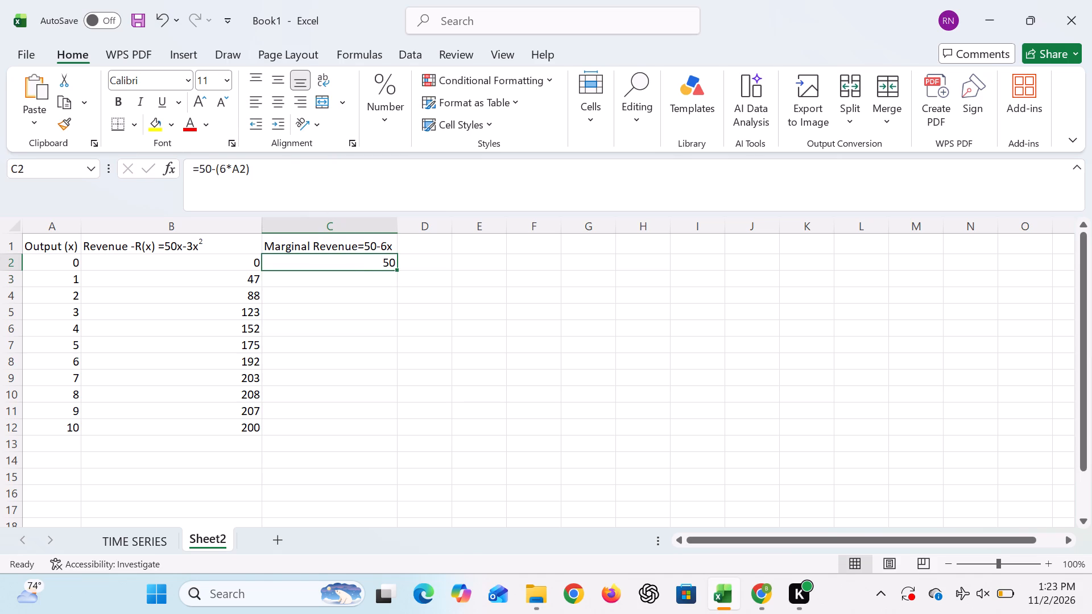
double_click(400, 271)
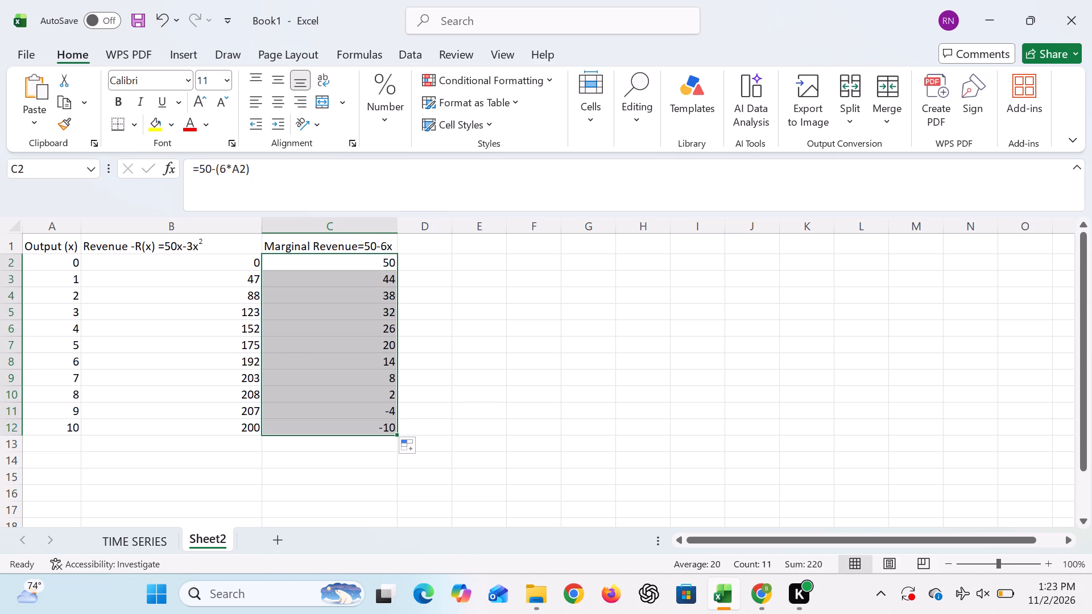
click(460, 317)
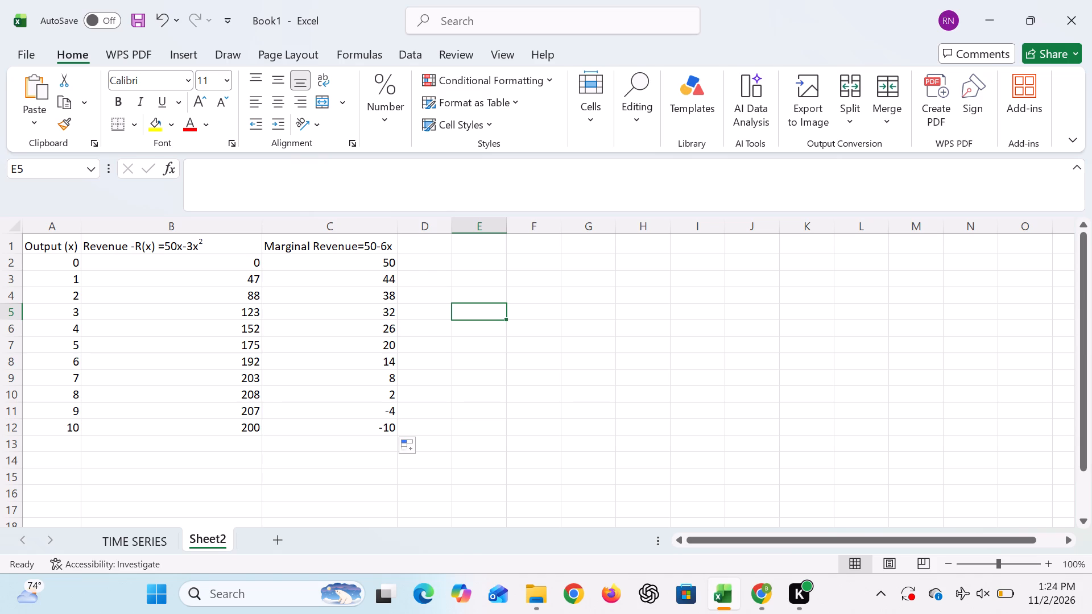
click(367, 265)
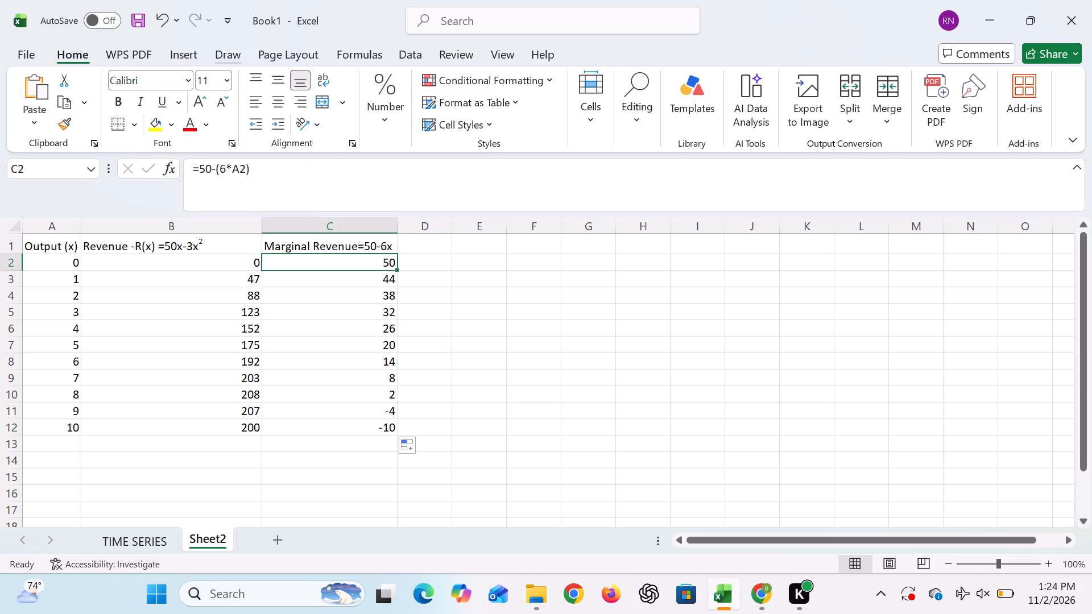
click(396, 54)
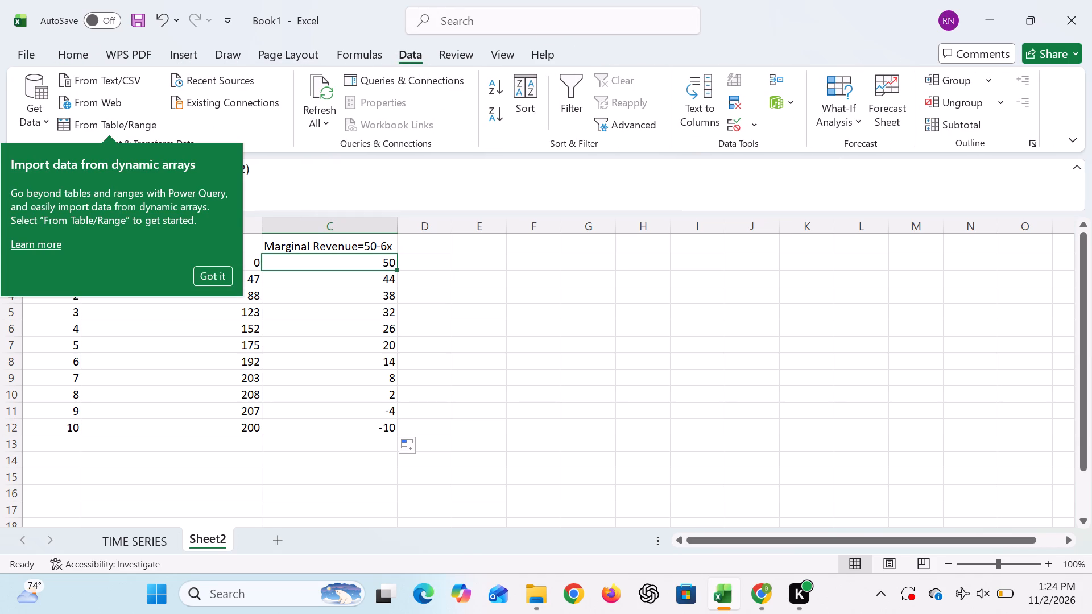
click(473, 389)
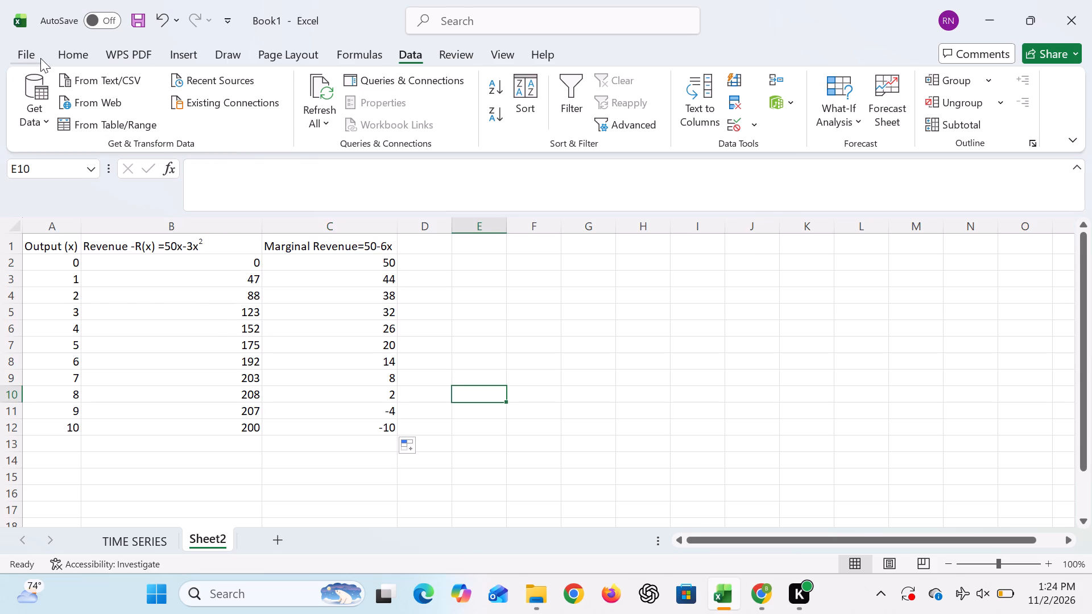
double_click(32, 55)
Turn off airplane mode in the Windows quick settings and return to the workbook.
click(967, 597)
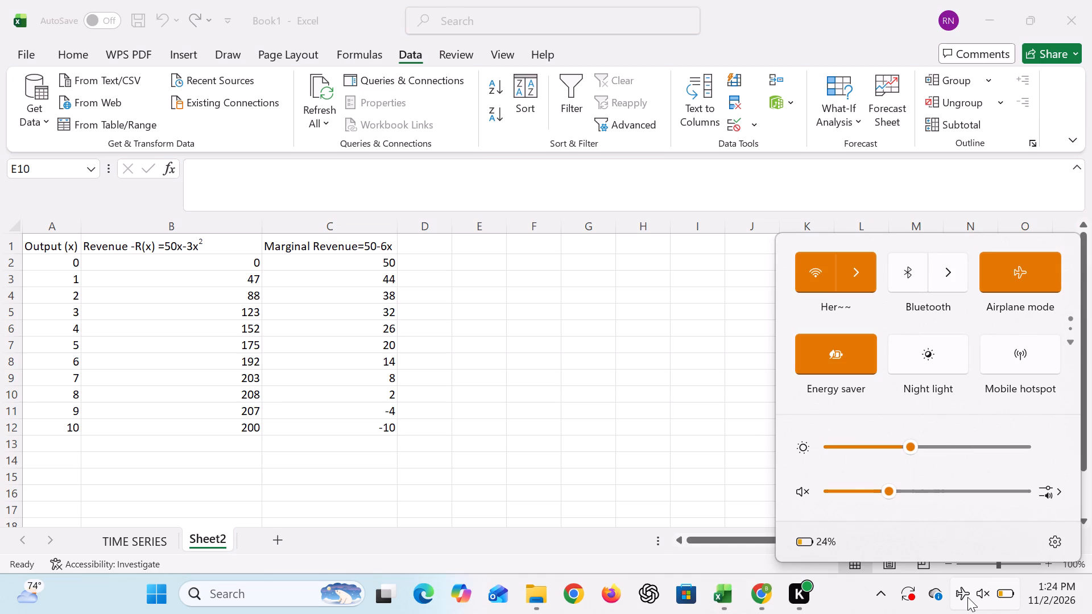
click(1011, 268)
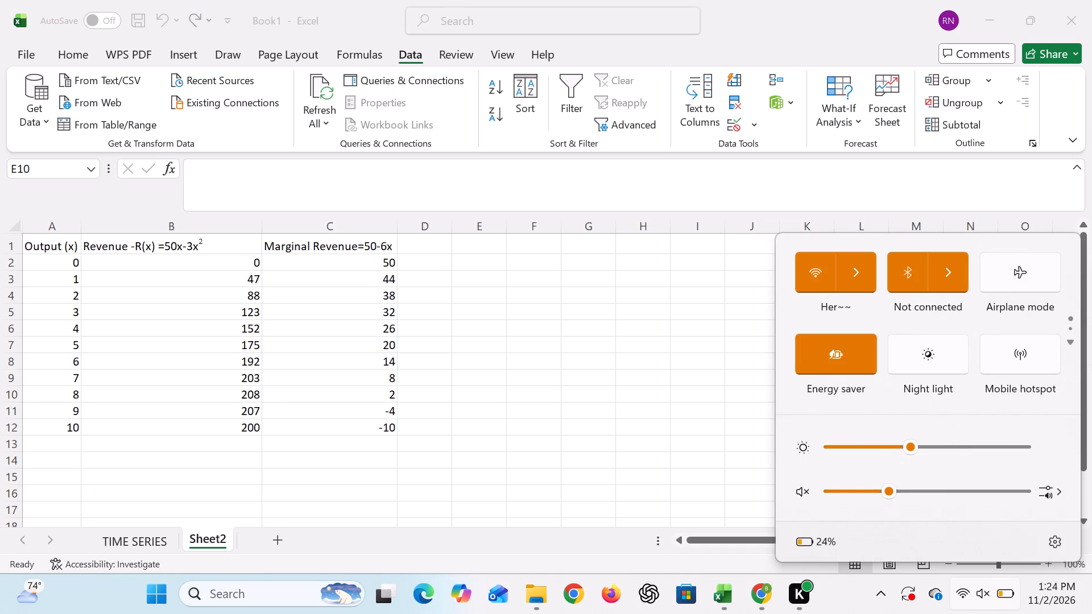
click(1008, 181)
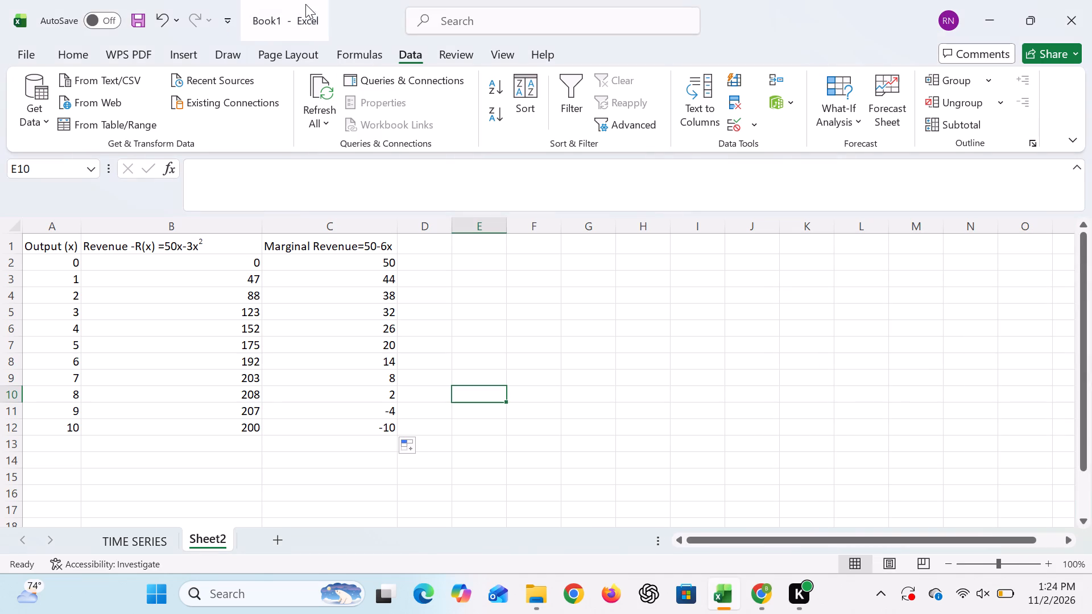
Open the Add-ins page of the Excel Options.
click(222, 62)
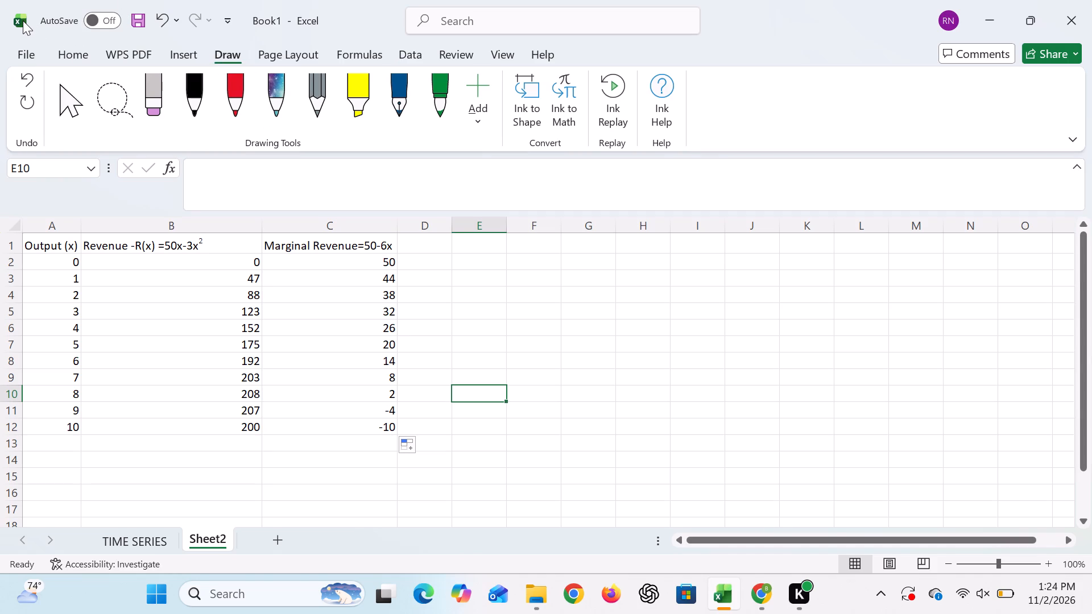
click(27, 55)
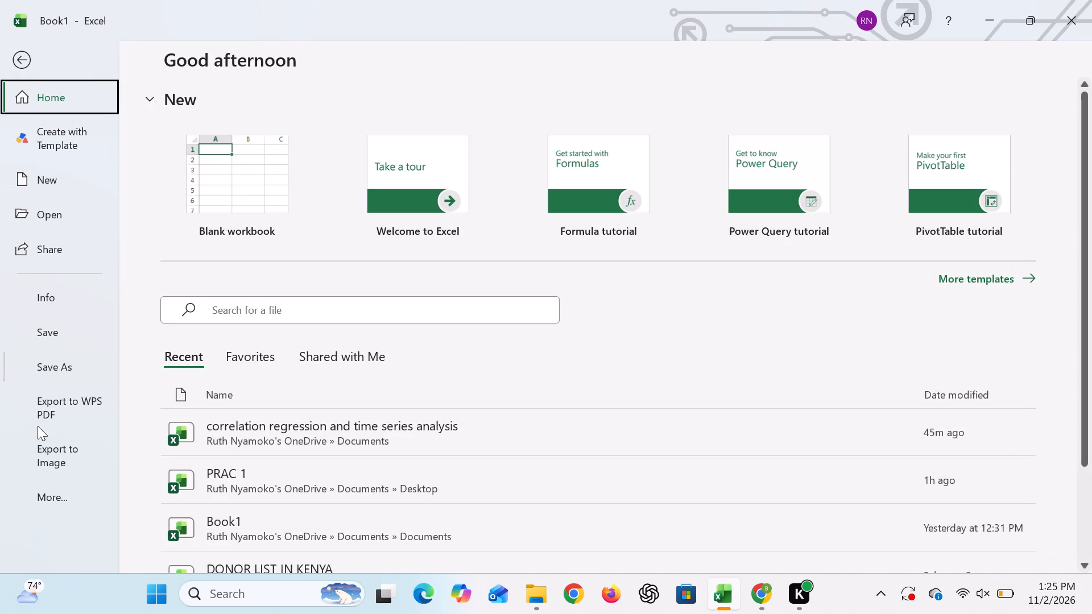
double_click(59, 500)
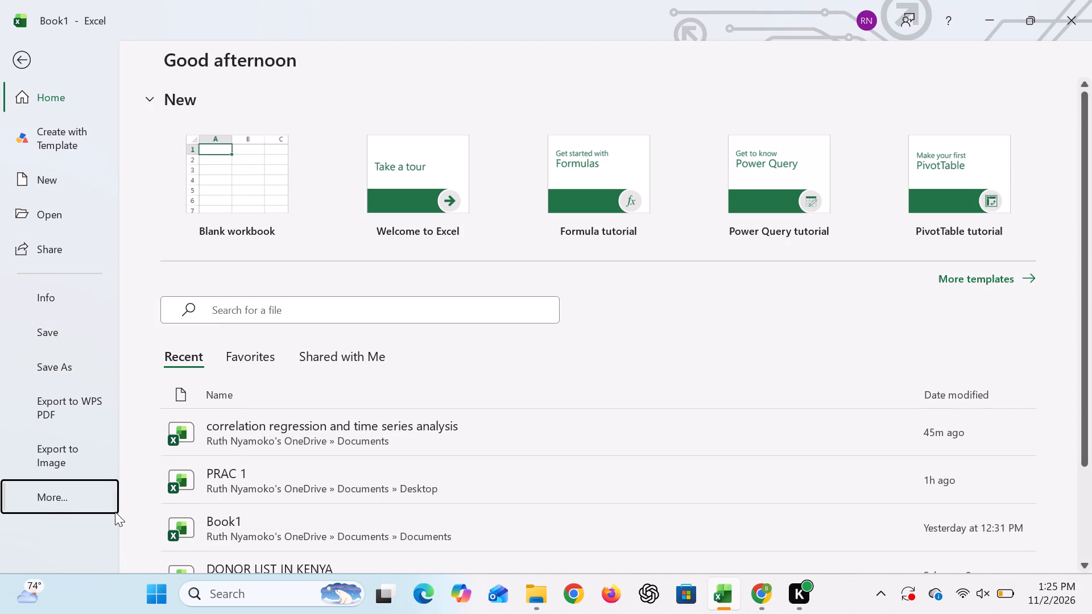
click(63, 503)
click(163, 497)
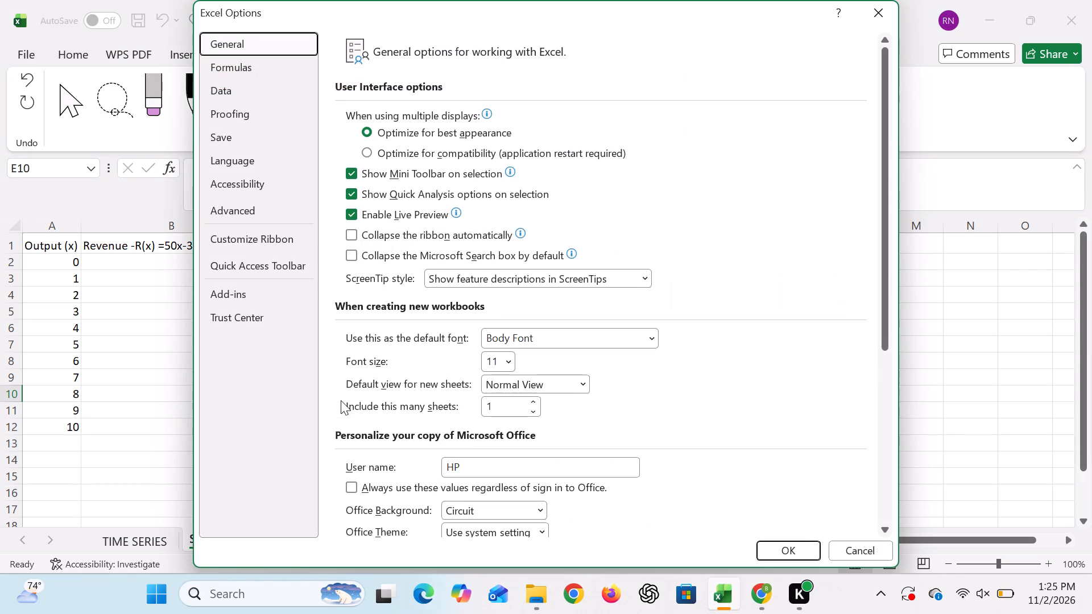
double_click(239, 286)
double_click(239, 286)
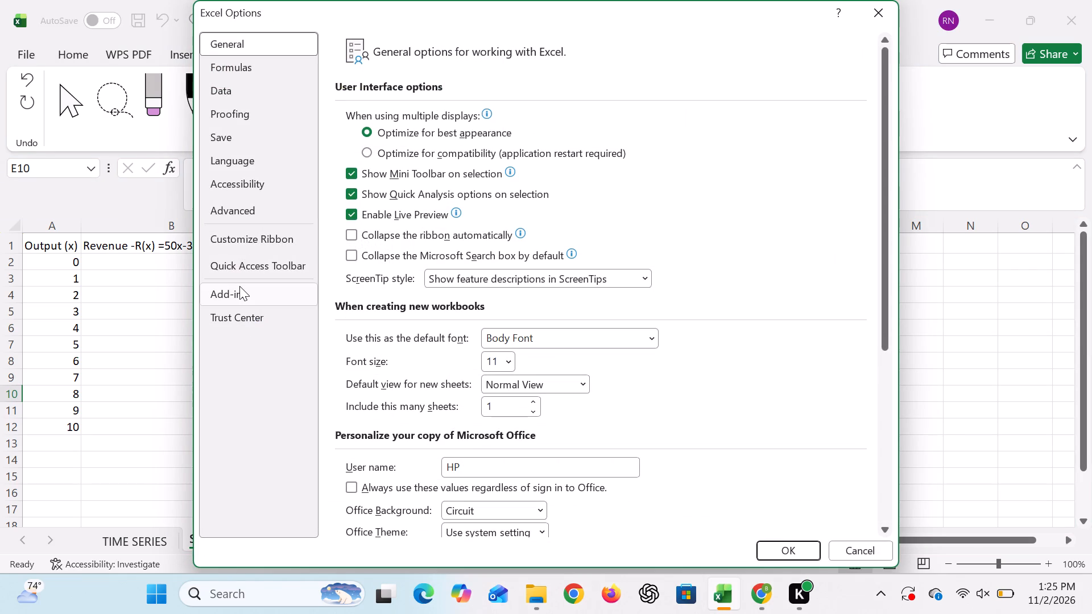